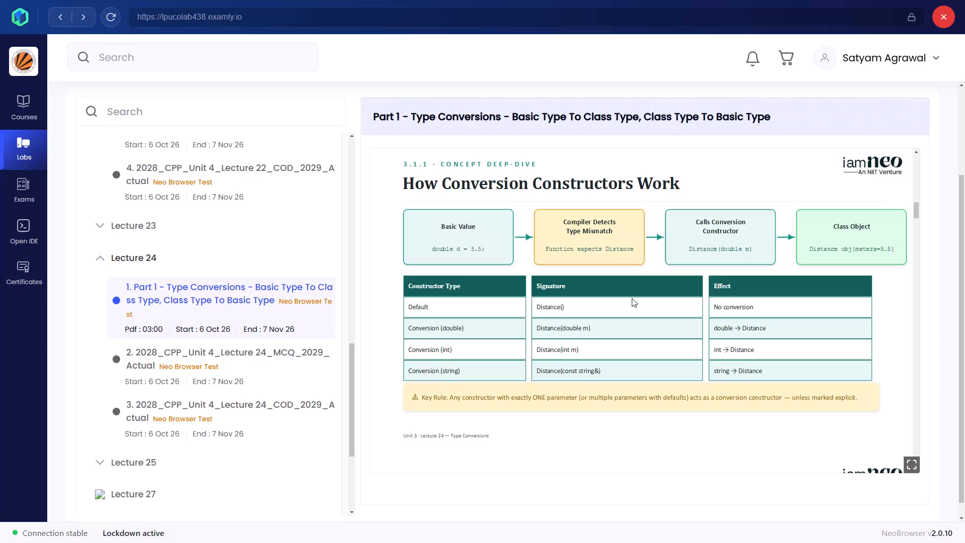
Read the Lecture 24 slides on how conversion constructors work and the Distance conversion constructor code example.
scroll(625, 306, "down", 1)
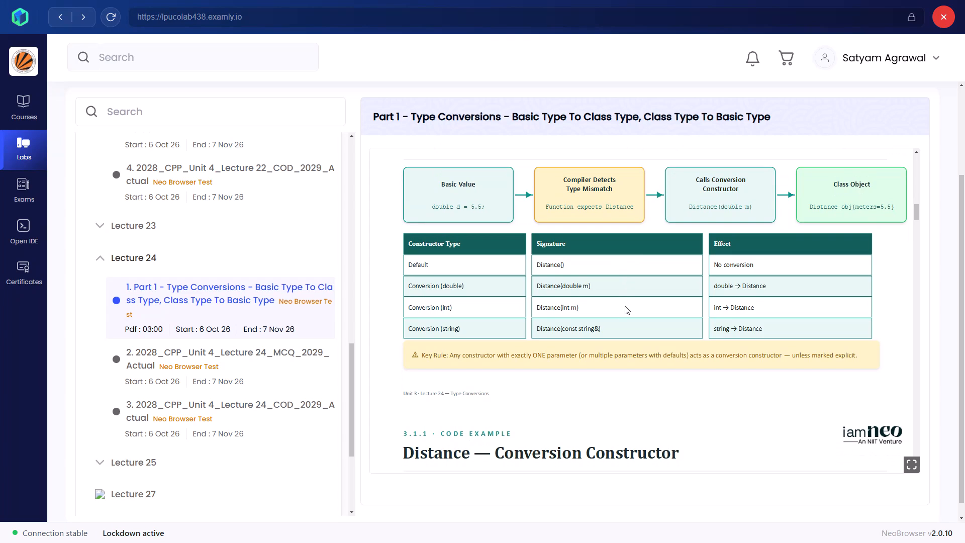
scroll(625, 306, "down", 4)
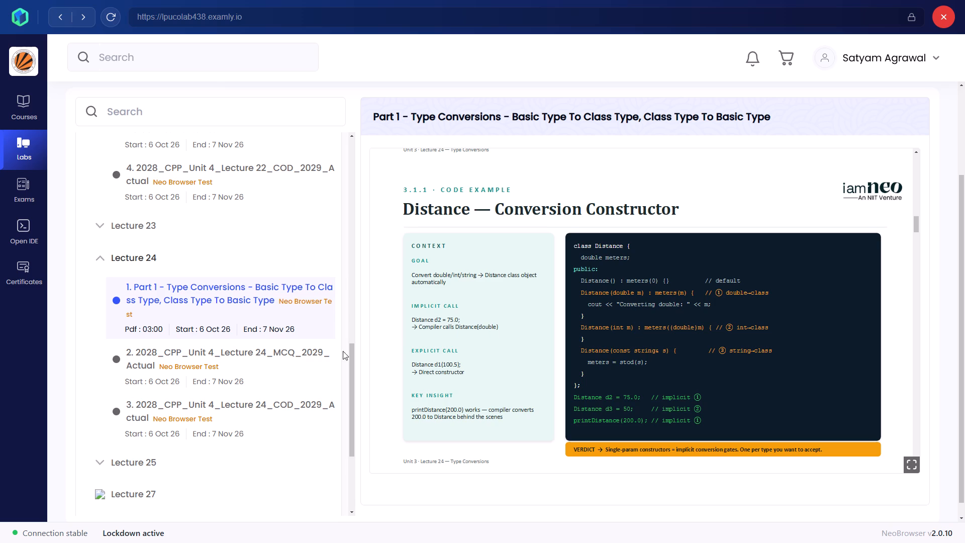
Expand Lecture 25 and open its Part 2 PDF on basic-to-class and class-to-basic type conversions.
scroll(251, 371, "down", 3)
left_click(143, 285)
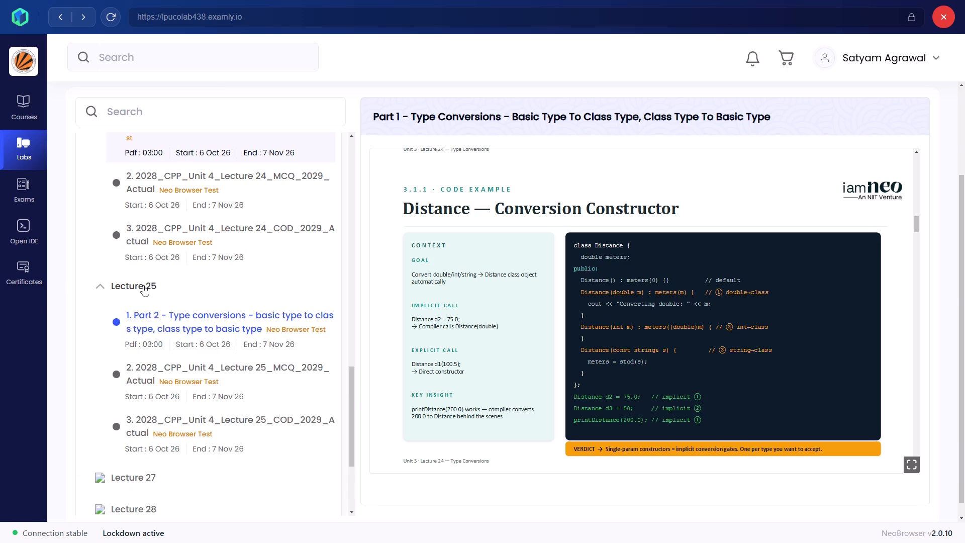
left_click(181, 325)
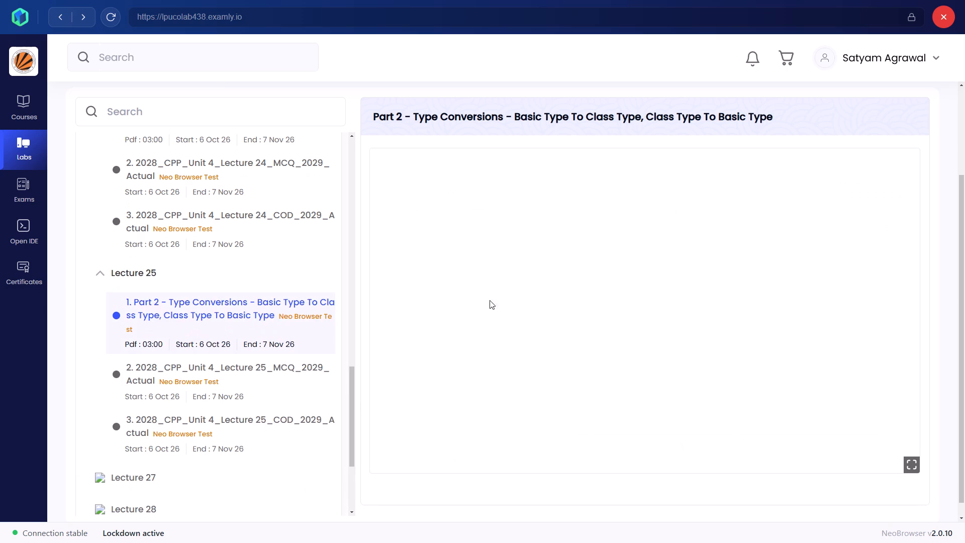
Read the Lecture 25 slides on base–derived type conversions, upcasting vs downcasting, and the ShapeWrapper code example.
scroll(542, 335, "down", 7)
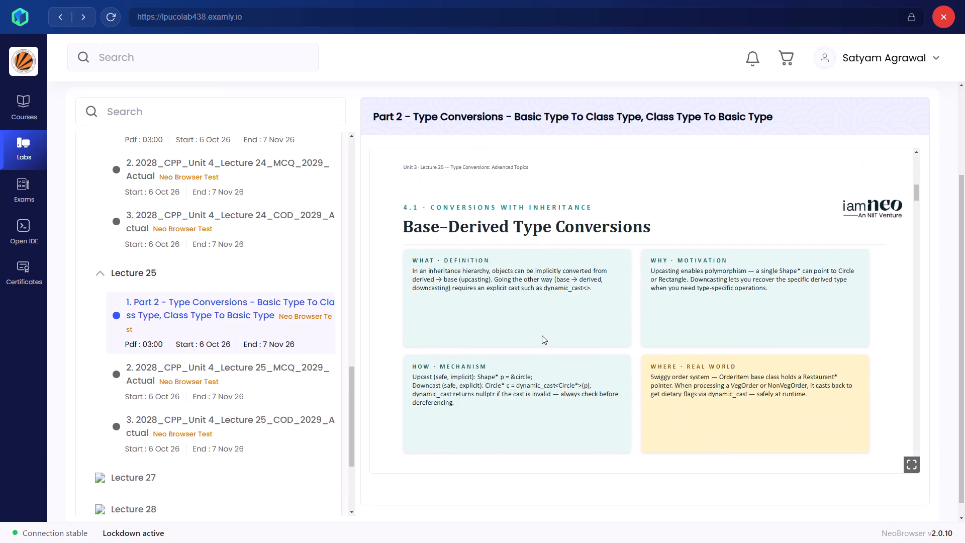
scroll(542, 335, "down", 5)
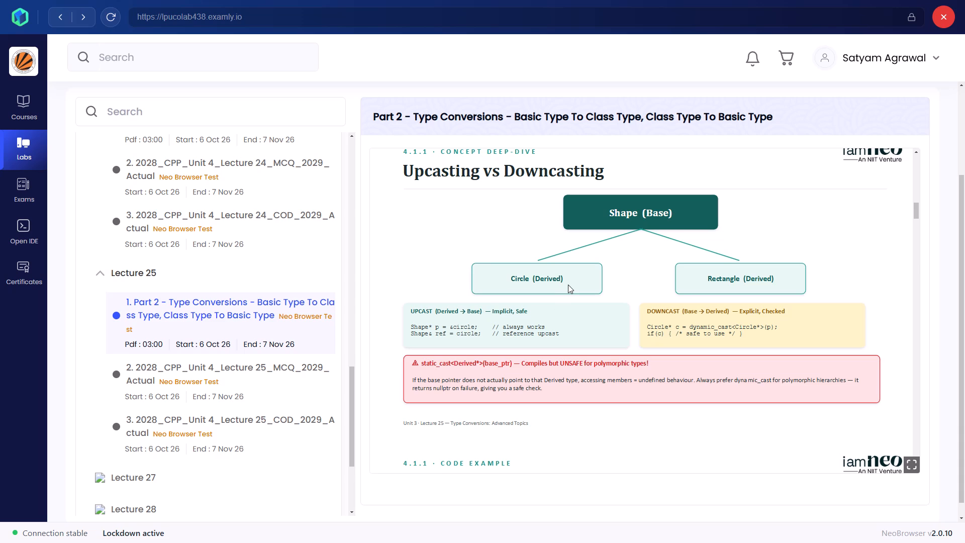
scroll(568, 285, "down", 2)
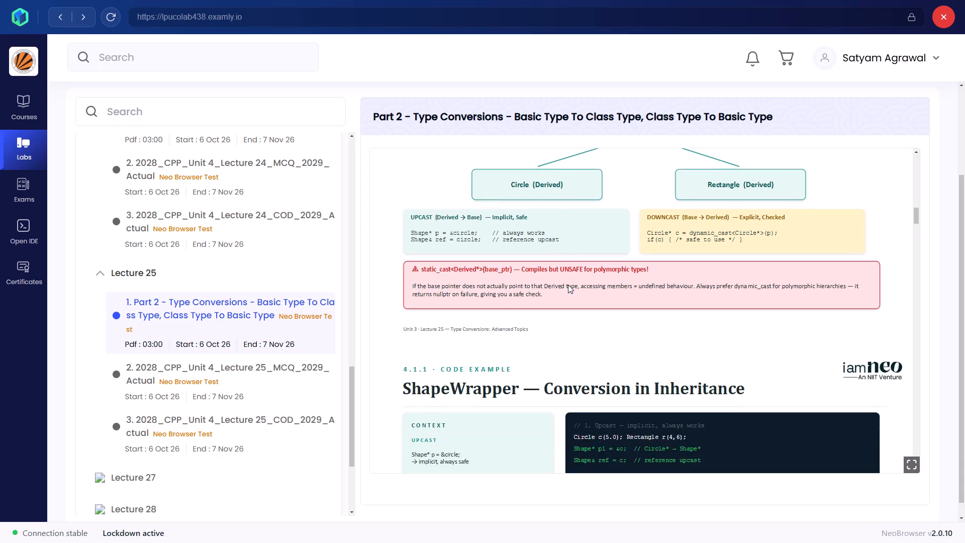
scroll(568, 285, "down", 2)
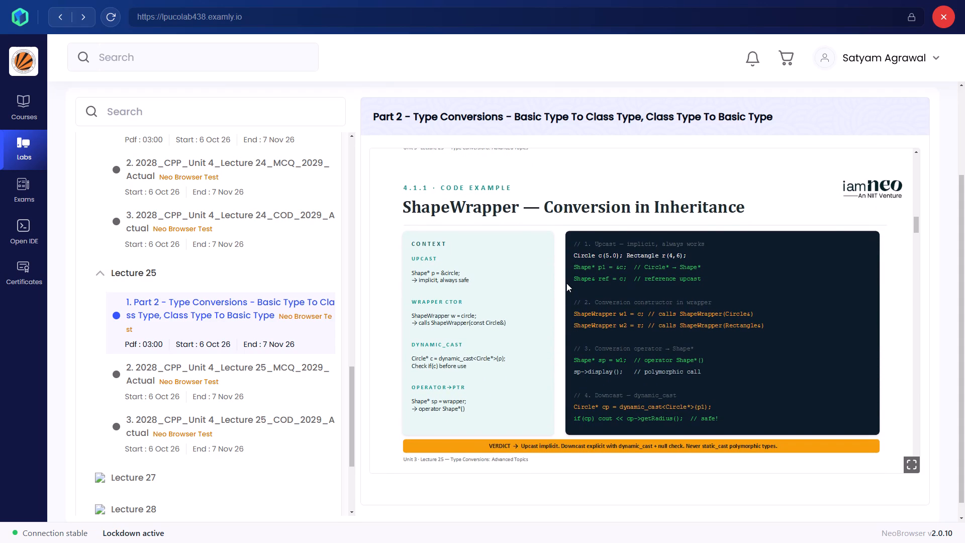
left_click_drag(740, 207, 568, 200)
left_click_drag(568, 200, 542, 201)
Close the Neo Browser window to return to the desktop.
key("alt+F5")
key("alt+F4")
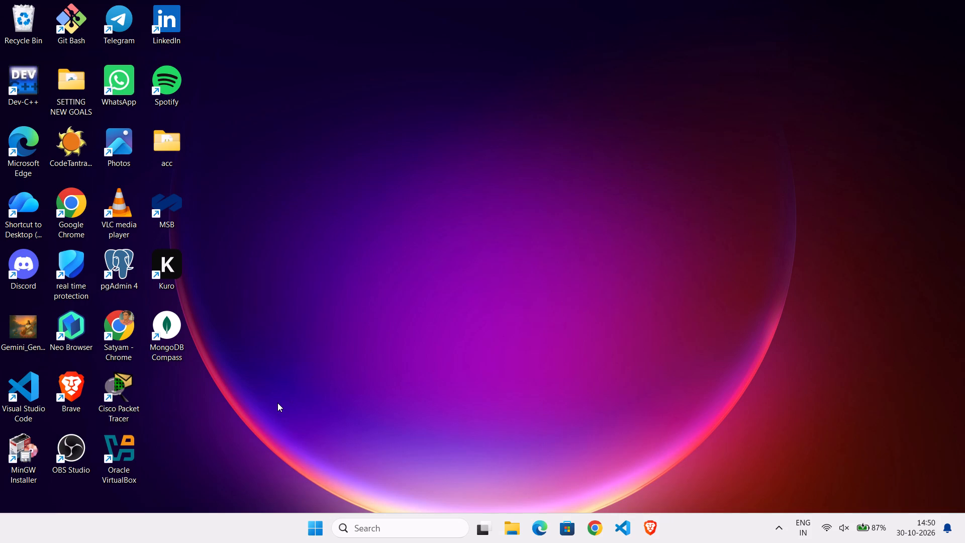
Switch to File Explorer and open INT335_CA2_Project_Guidelines from the INT335 DESIGN THINKING folder.
left_click(510, 540)
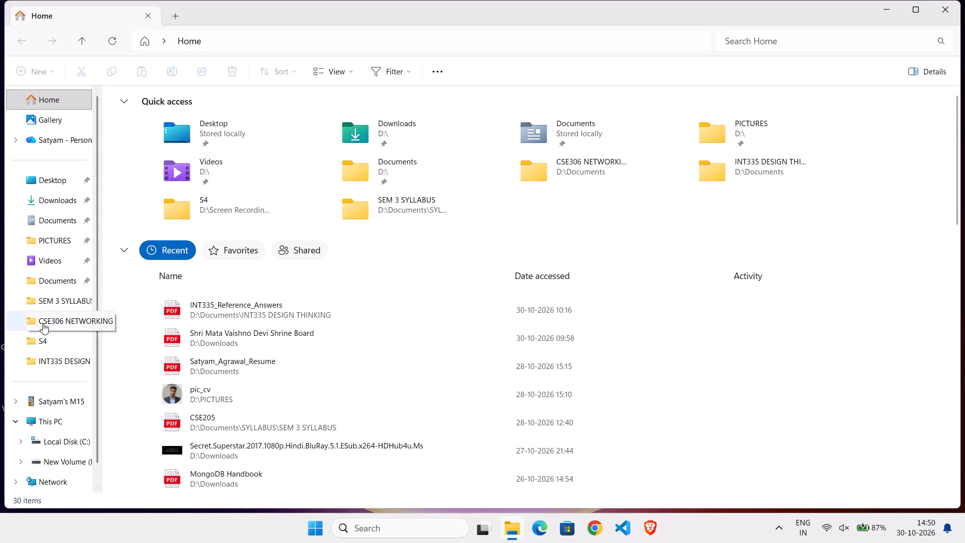
left_click(57, 365)
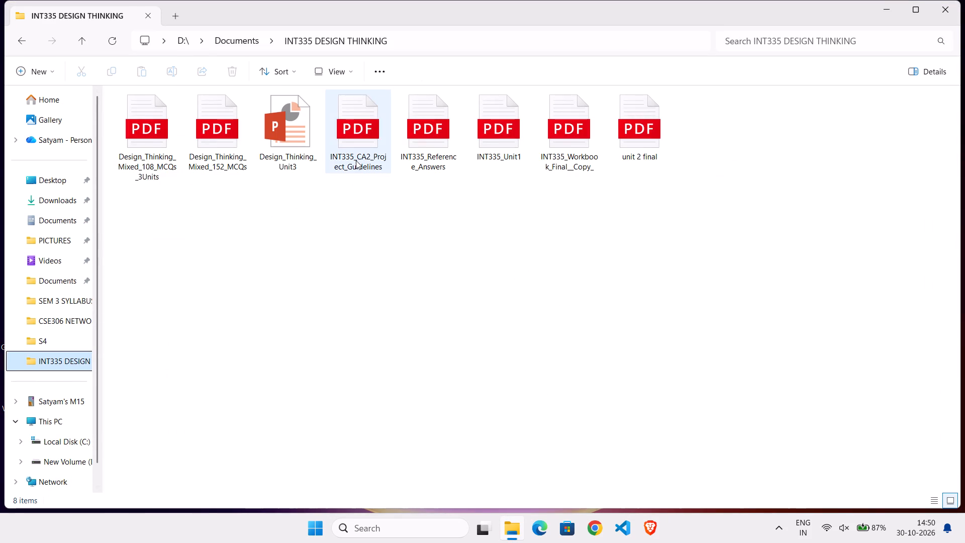
double_click(356, 160)
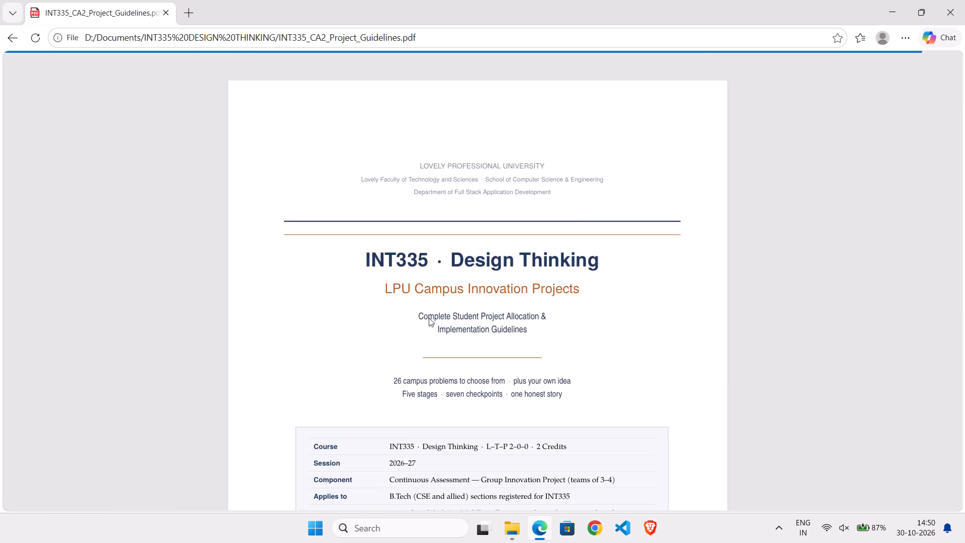
Review the CP2, CP3 and CP4 requirements in the guidelines' section 15, The Seven Checkpoints, around pages 50 and 51.
scroll(429, 318, "up", 1)
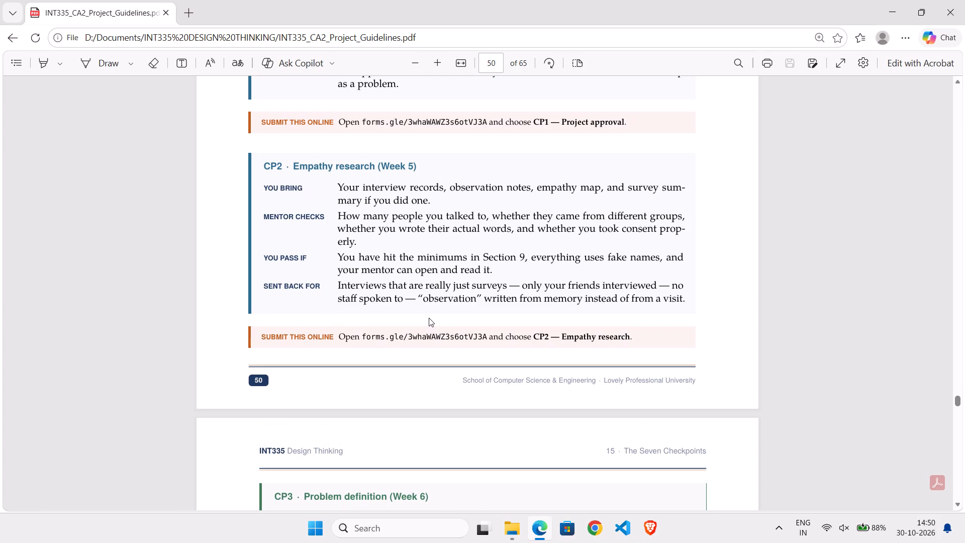
scroll(429, 318, "down", 4)
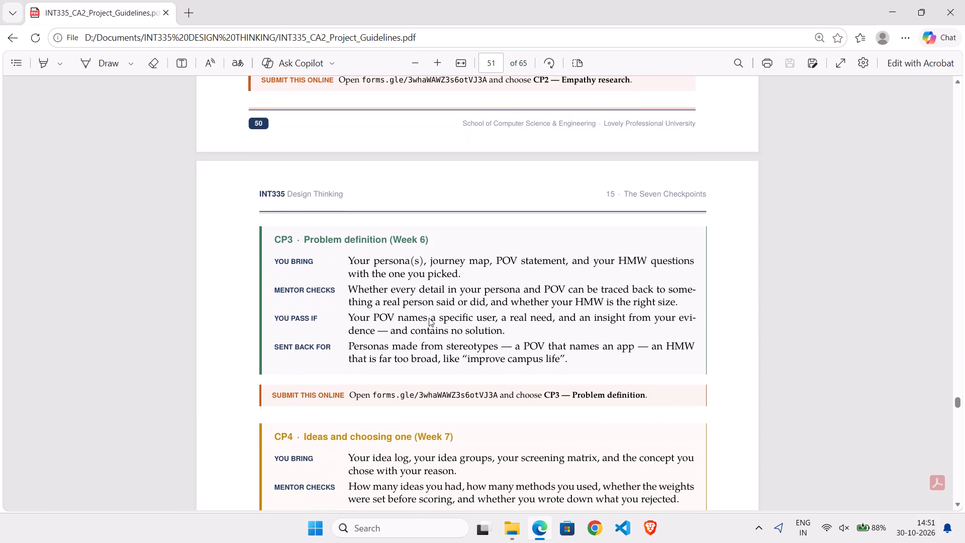
scroll(506, 273, "down", 2)
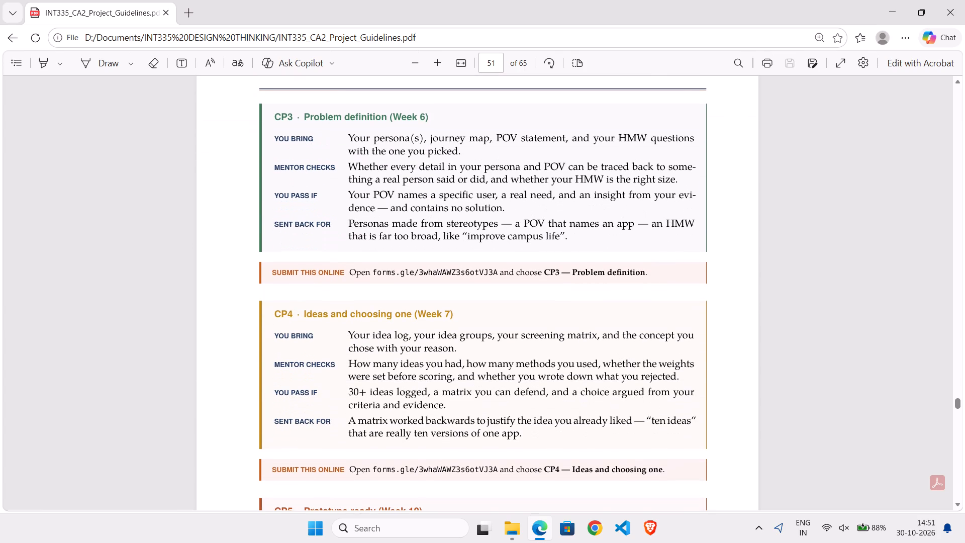
scroll(506, 273, "down", 1)
left_click_drag(461, 335, 437, 344)
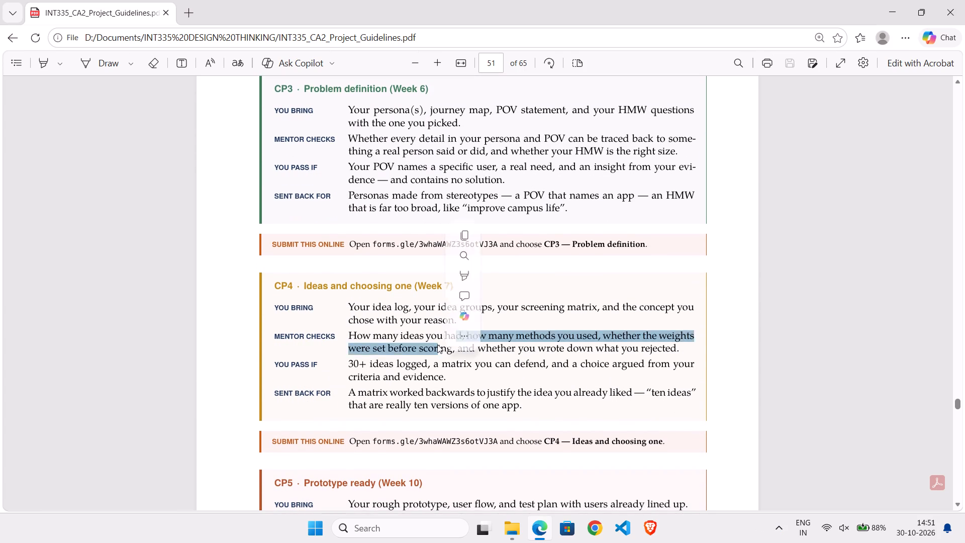
scroll(437, 344, "up", 6)
left_click(383, 228)
scroll(383, 228, "up", 1)
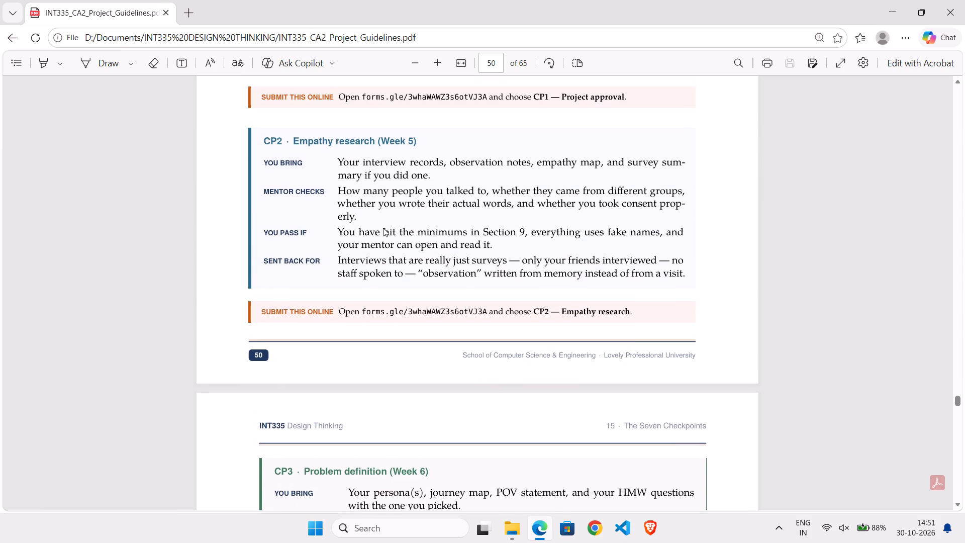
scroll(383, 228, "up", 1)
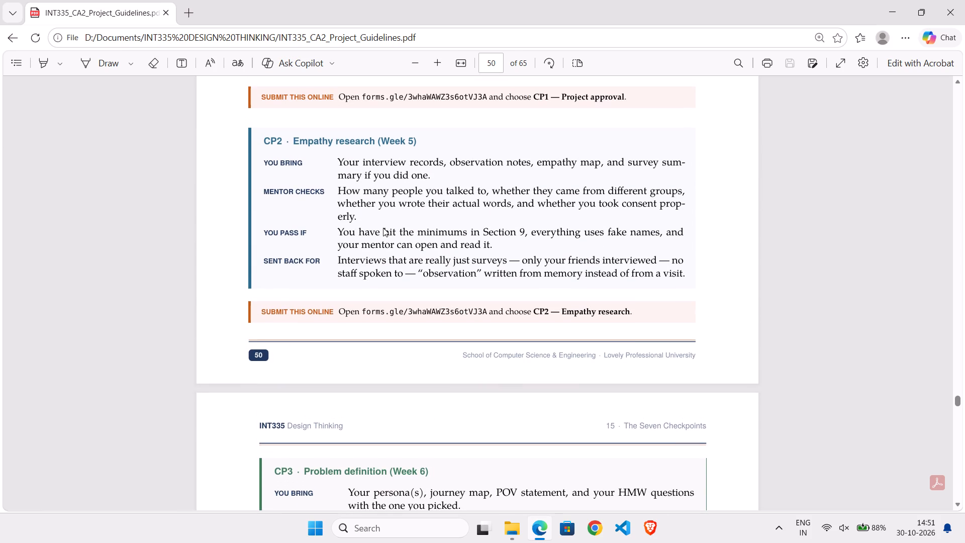
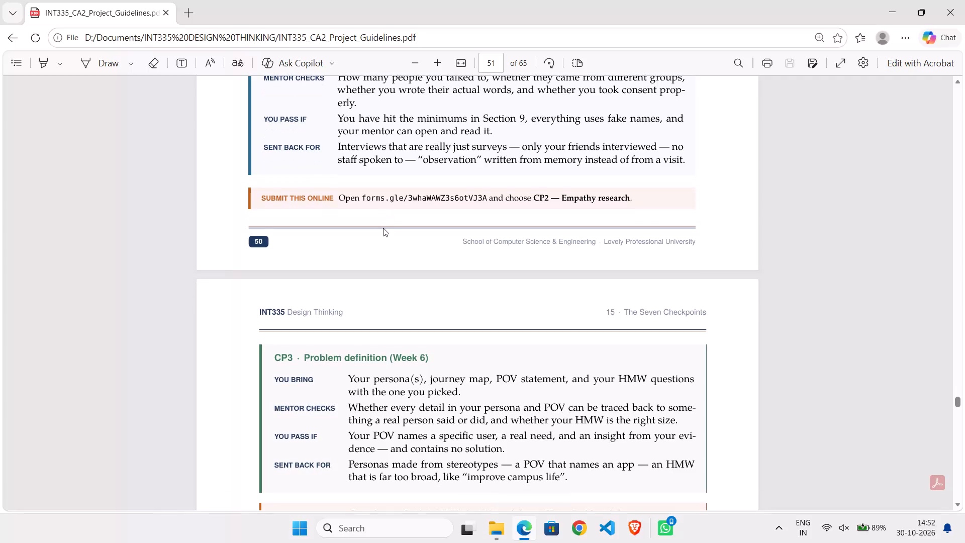
Re-read the CP2 Empathy research and CP3 Problem definition requirements on pages 50 and 51 of the guidelines.
scroll(422, 325, "up", 2)
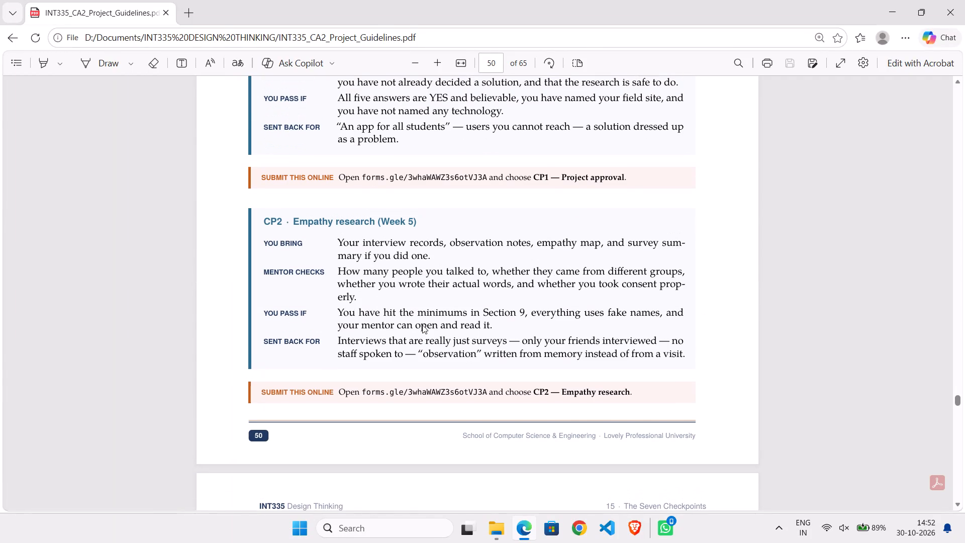
scroll(422, 325, "down", 1)
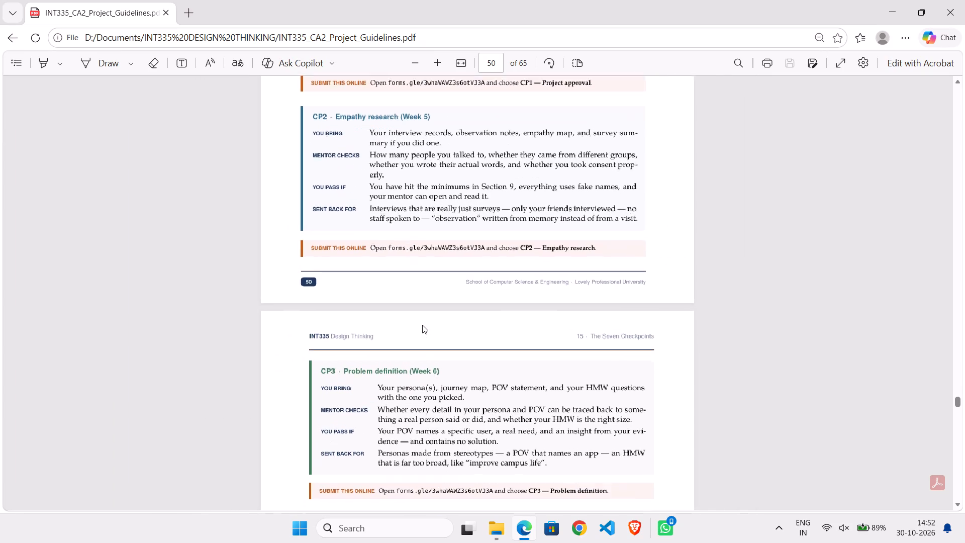
left_click(0, 465)
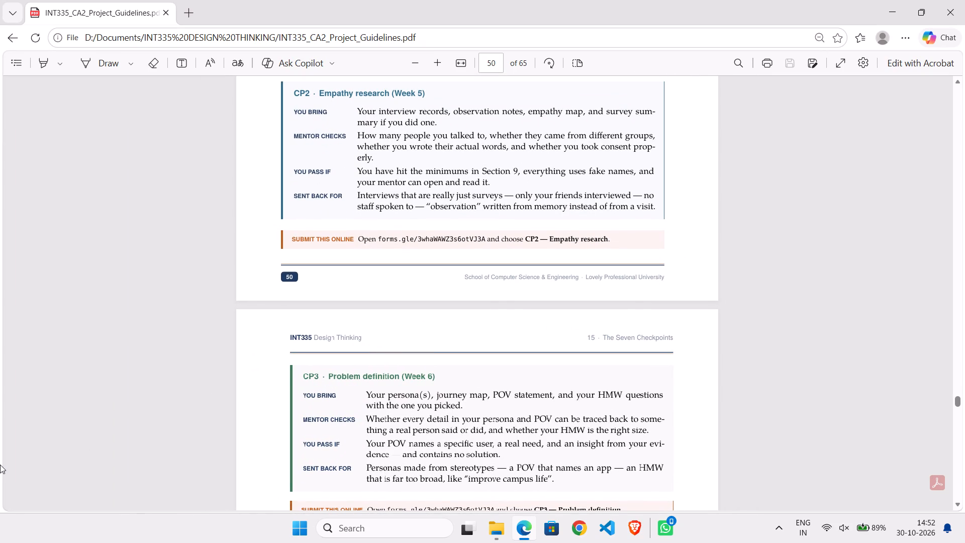
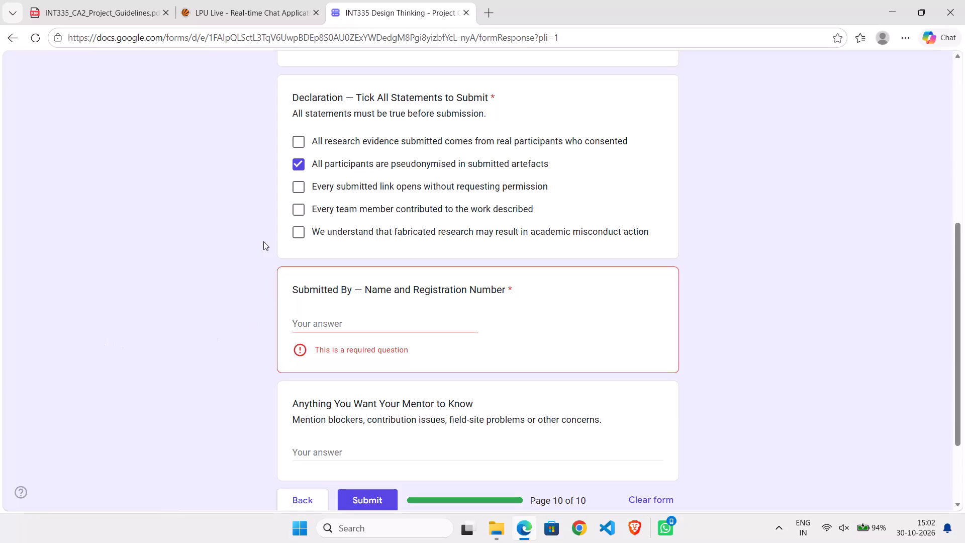
Switch from the checkpoint submission form back to the INT335_CA2_Project_Guidelines PDF.
left_click(263, 241)
left_click(93, 0)
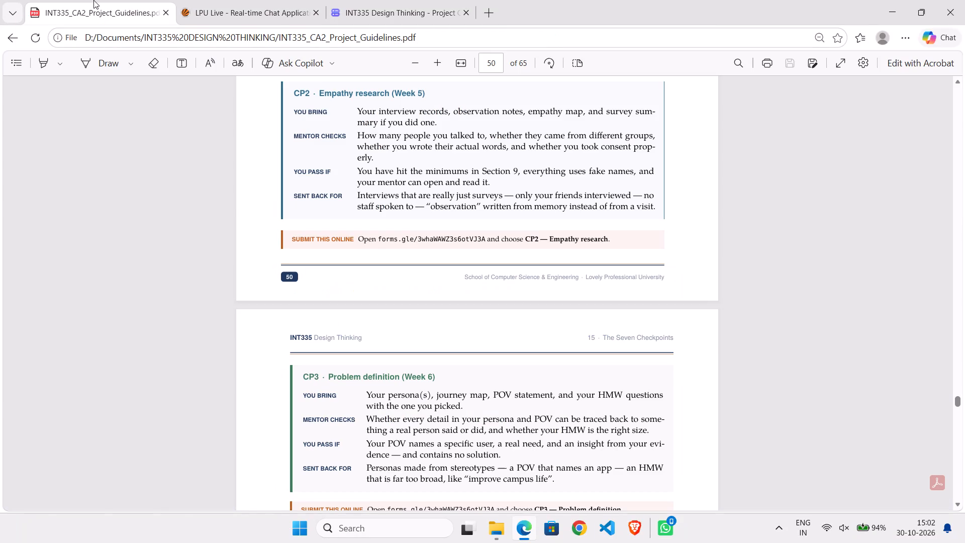
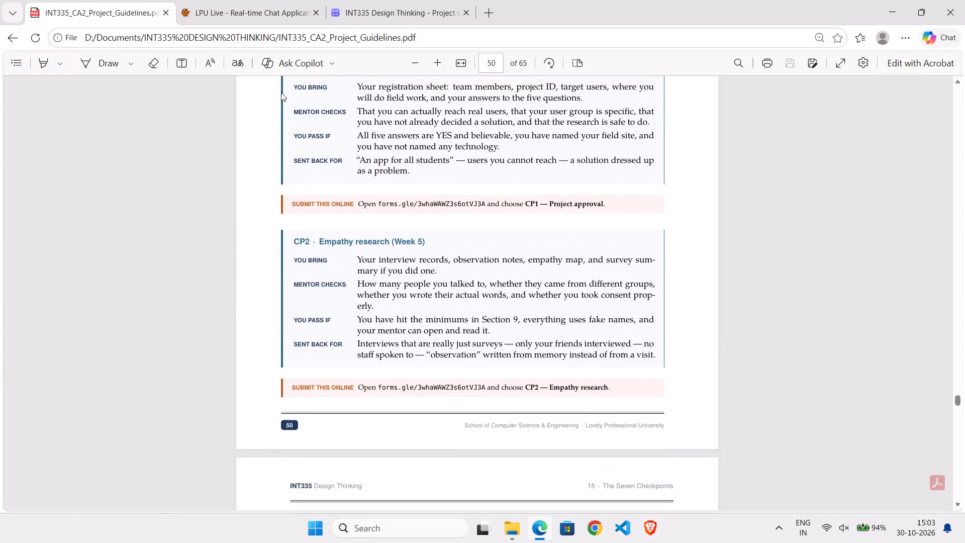
Switch to the INT335 Design Thinking project form and review the declaration, Submitted By and mentor-note questions on its final page.
left_click(351, 0)
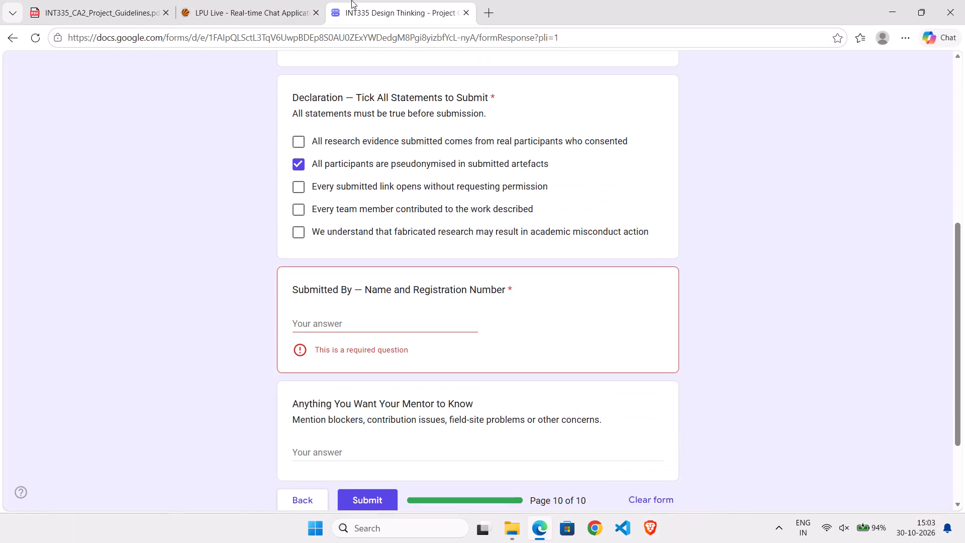
left_click(233, 207)
left_click(305, 317)
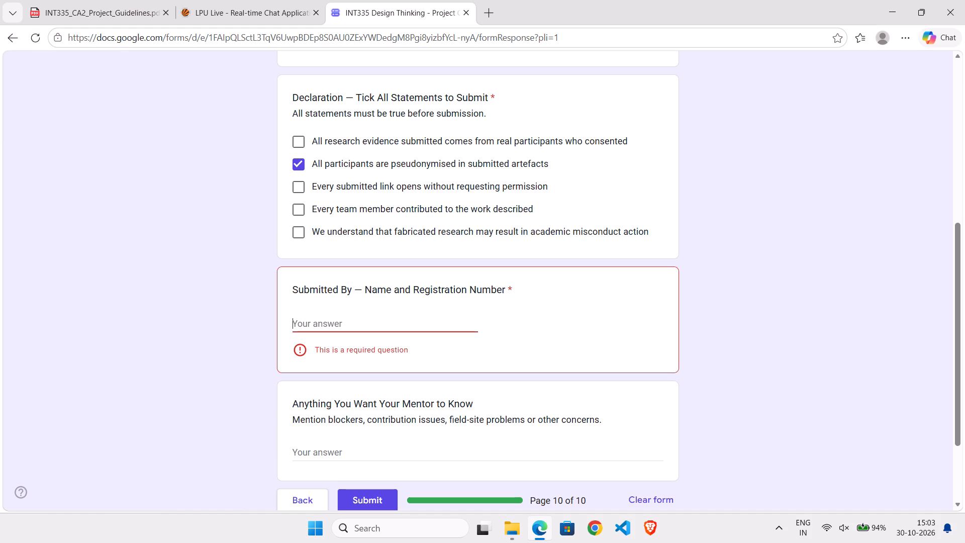
scroll(305, 317, "right", 1)
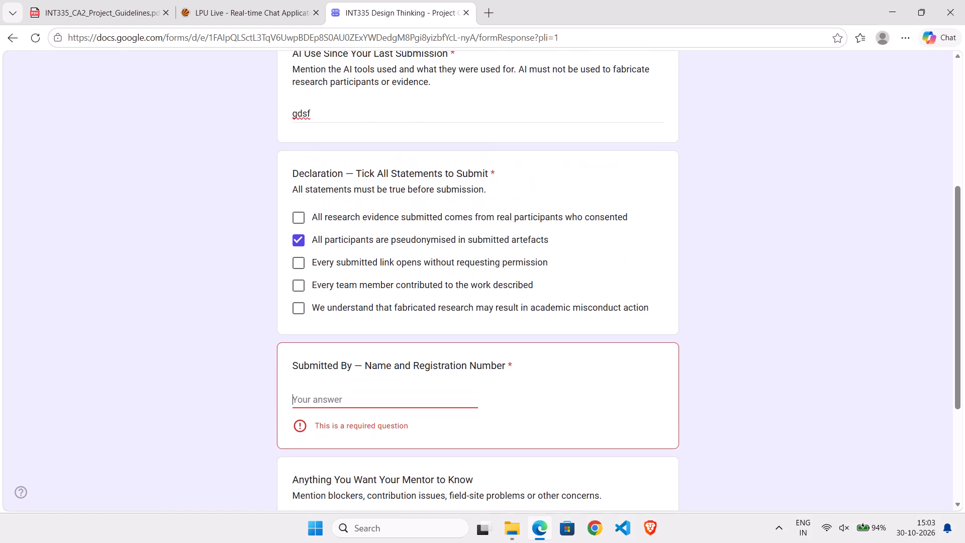
scroll(305, 317, "right", 1)
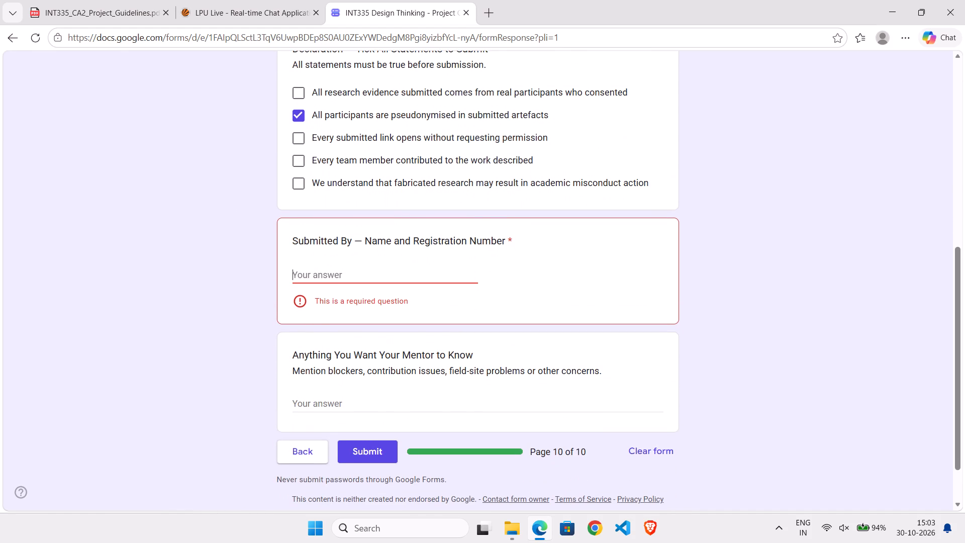
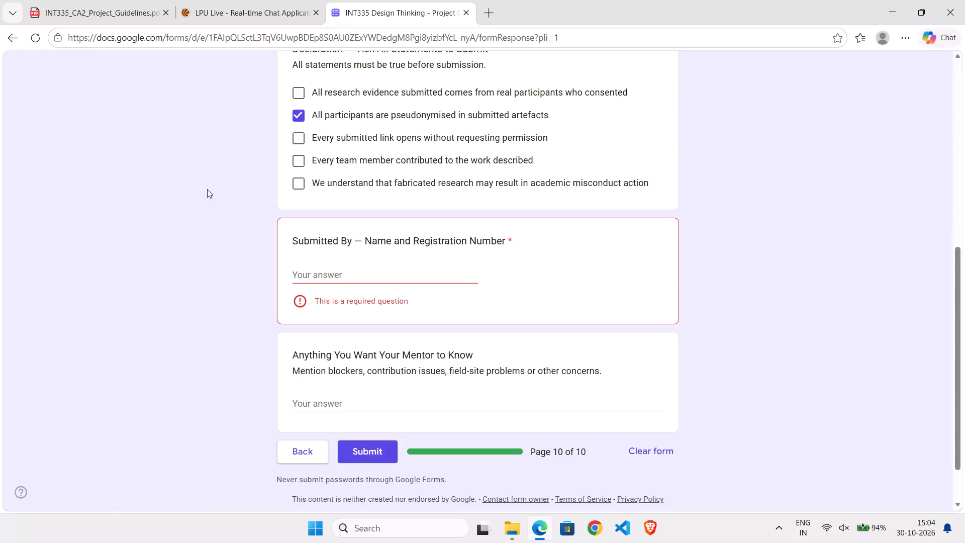
Review the declaration checkboxes and submitter fields on the final page of the INT335 project checkpoint form.
scroll(207, 189, "up", 8)
scroll(207, 189, "down", 8)
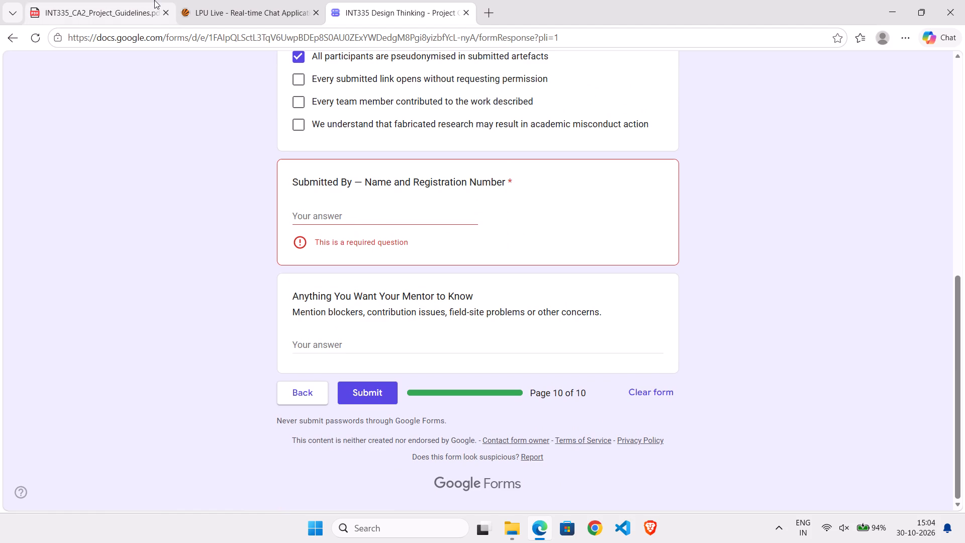
Switch to the LPU Live chat and read the project instructions and following messages in the K3P25UF - INT335 group.
left_click(205, 0)
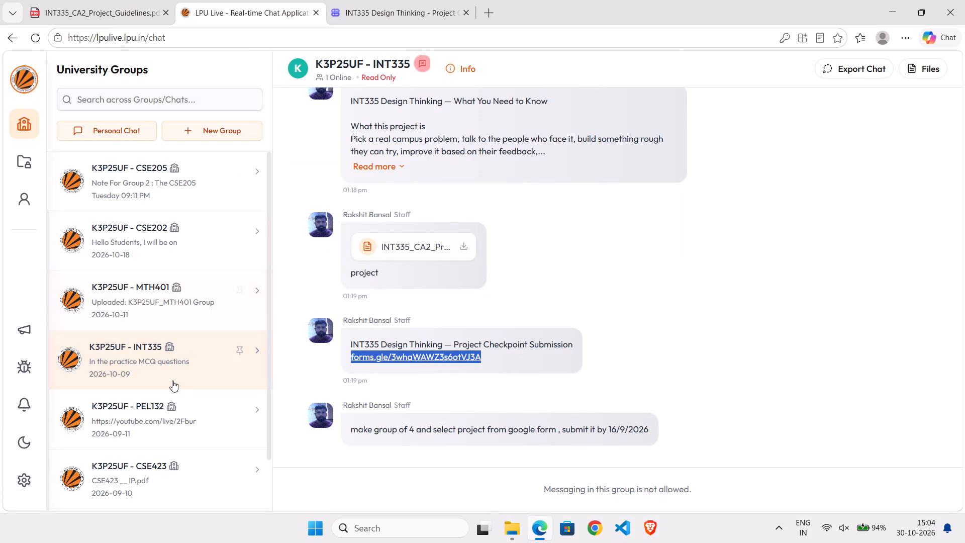
scroll(172, 381, "up", 3)
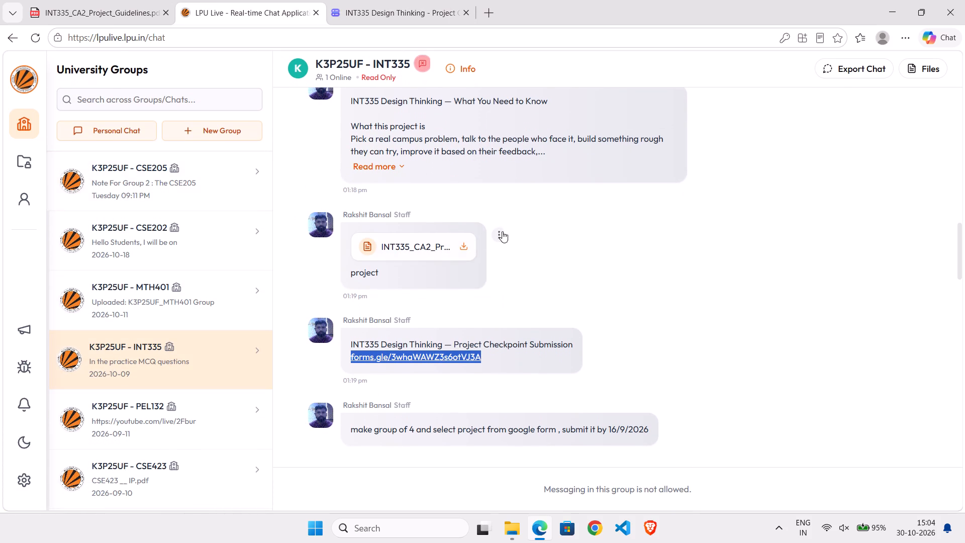
left_click(540, 232)
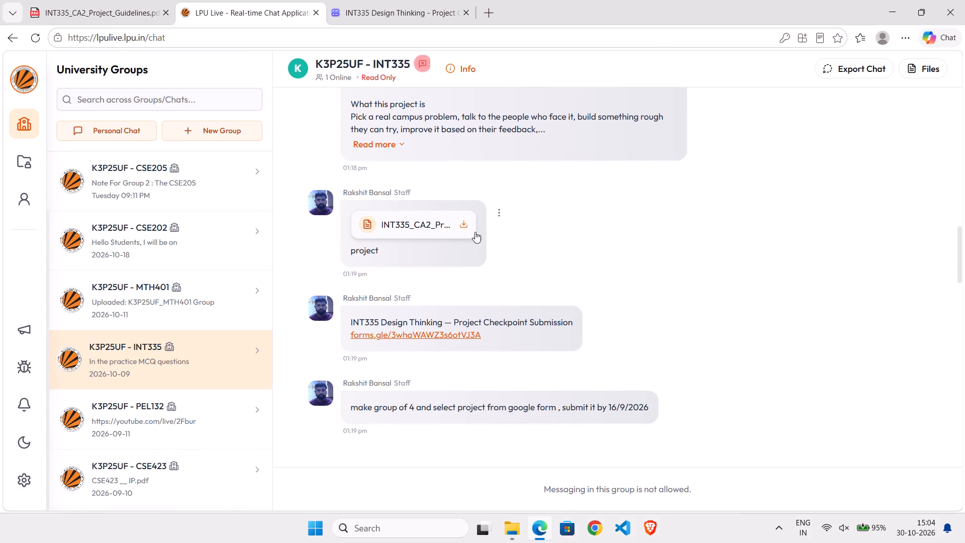
scroll(497, 402, "down", 1)
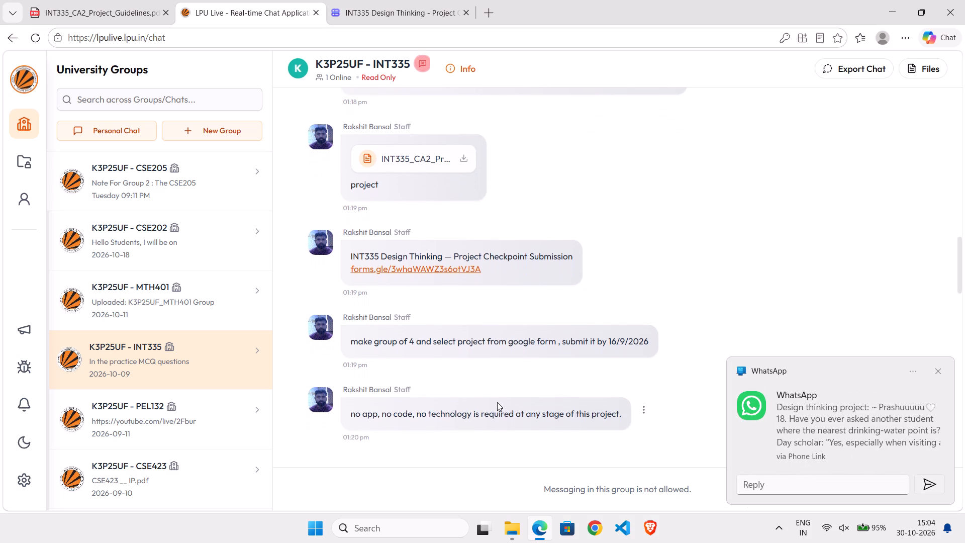
scroll(497, 402, "down", 2)
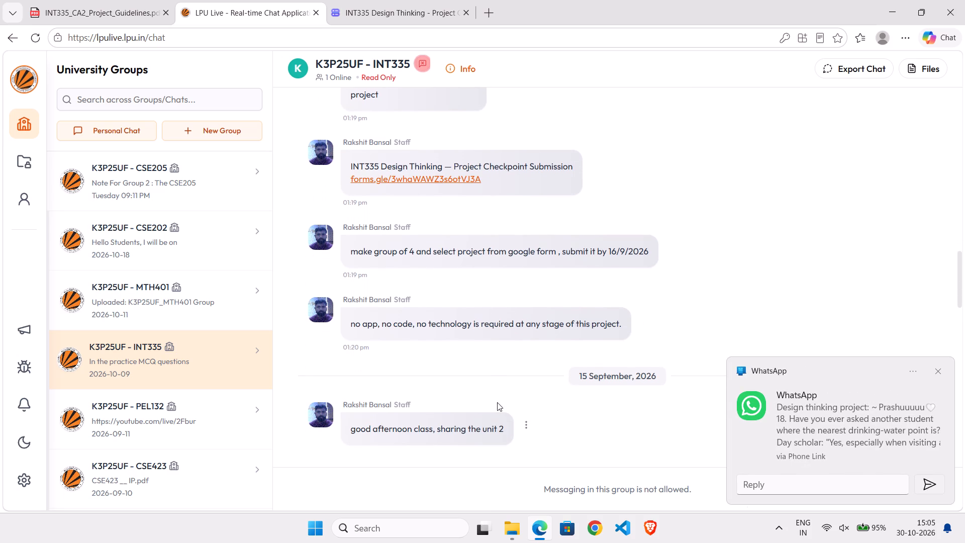
scroll(497, 402, "down", 1)
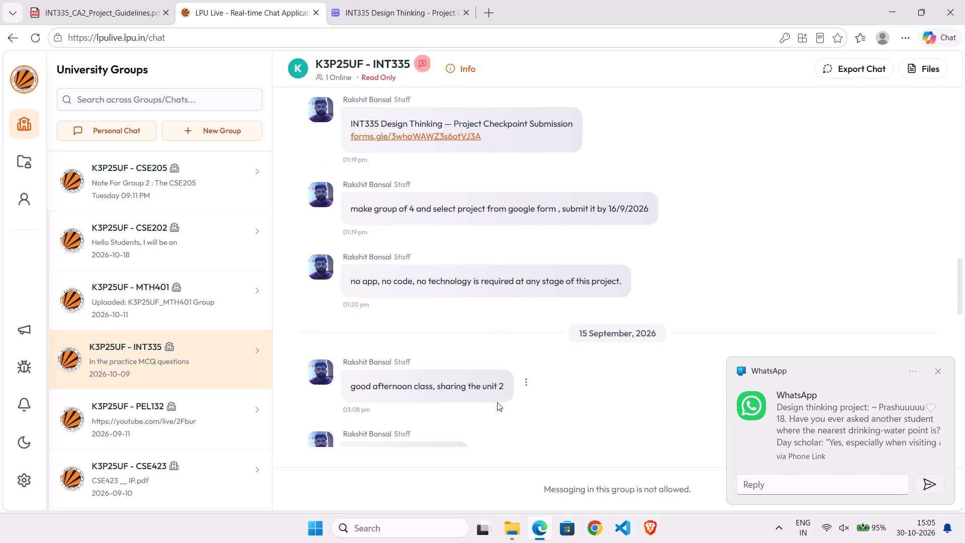
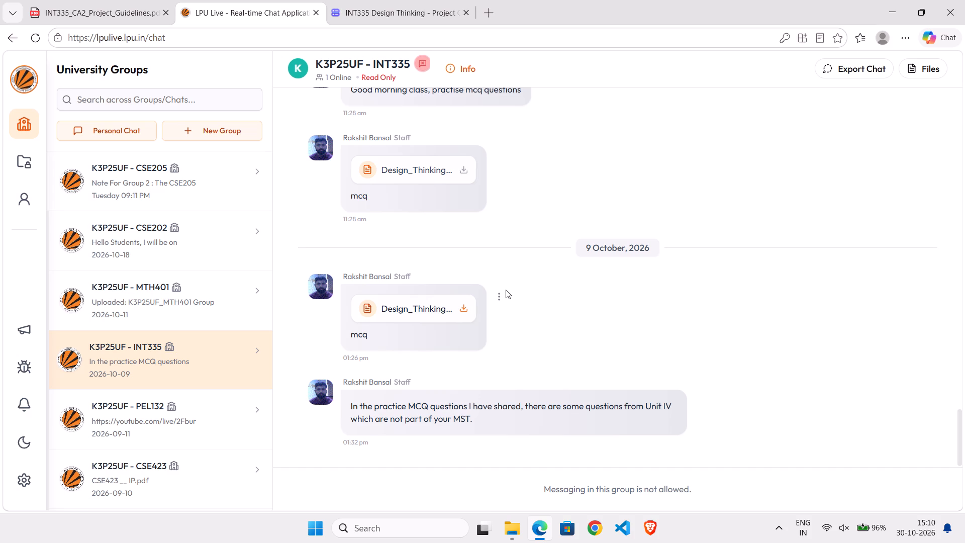
Return to the INT335_CA2_Project_Guidelines PDF at the CP2 Empathy research checkpoint on page 50.
left_click(122, 1)
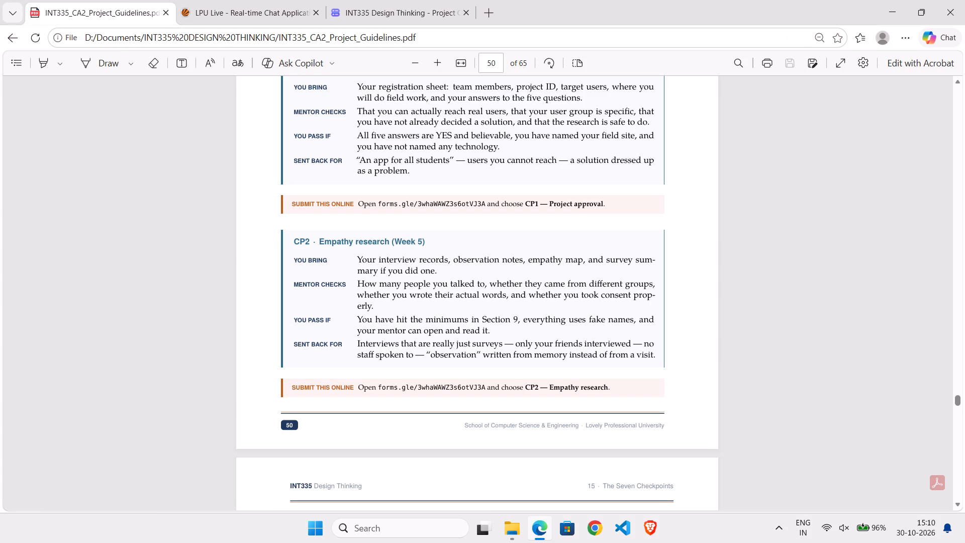
Go back through the guidelines to the P16 project brief, The Empty Bottle Problem, on page 22 in section 2, The 26 Projects.
left_click_drag(294, 243, 333, 296)
scroll(333, 296, "up", 10)
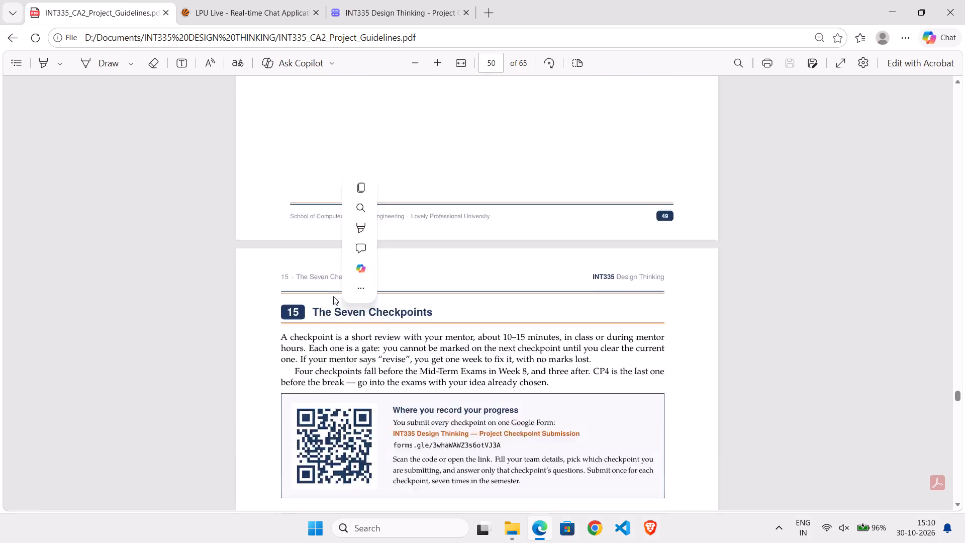
scroll(333, 296, "up", 19)
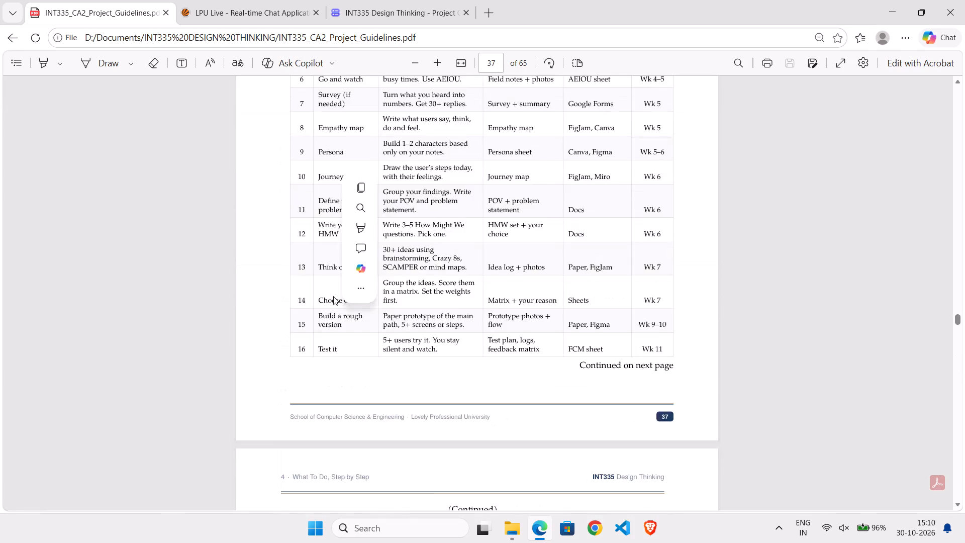
scroll(333, 296, "up", 5)
left_click(333, 296)
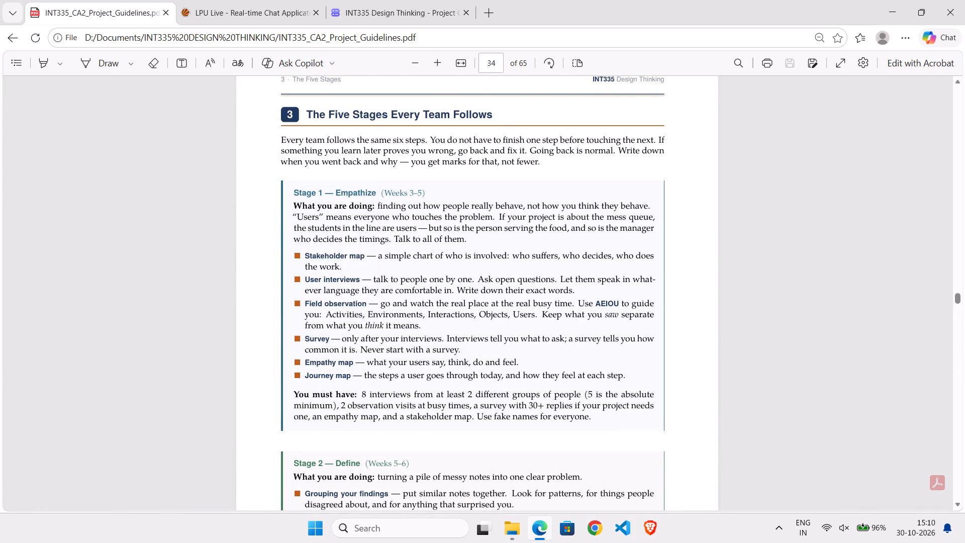
scroll(333, 296, "down", 6)
scroll(333, 296, "up", 14)
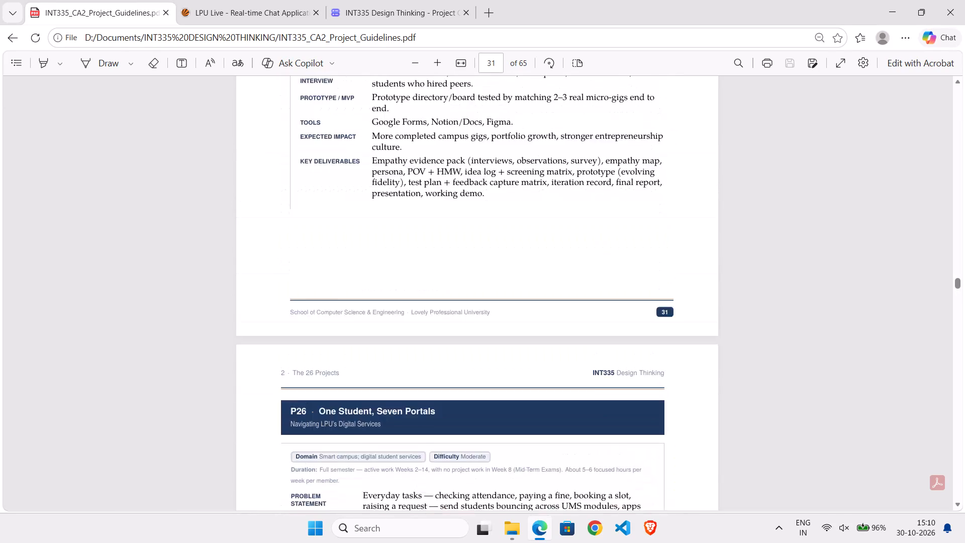
scroll(333, 296, "up", 17)
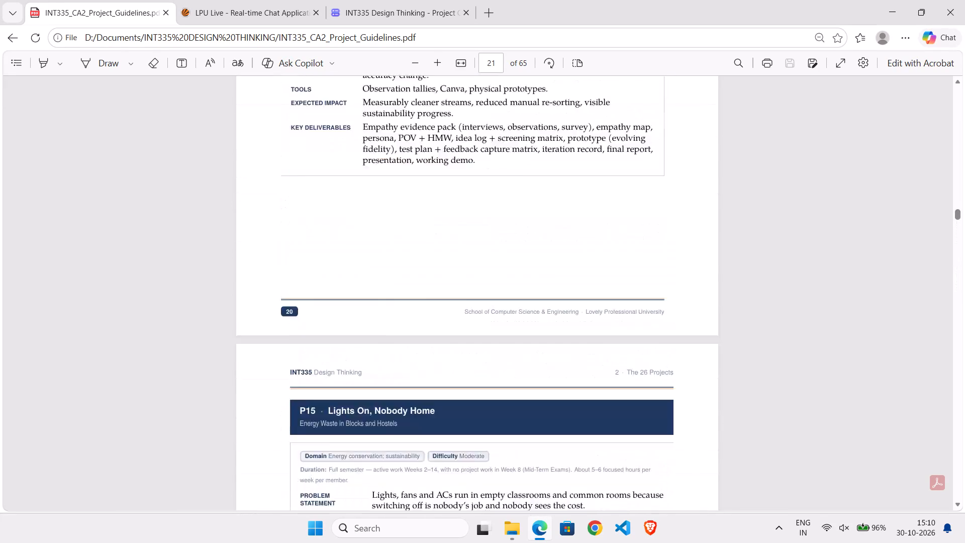
scroll(333, 296, "up", 2)
scroll(333, 296, "down", 7)
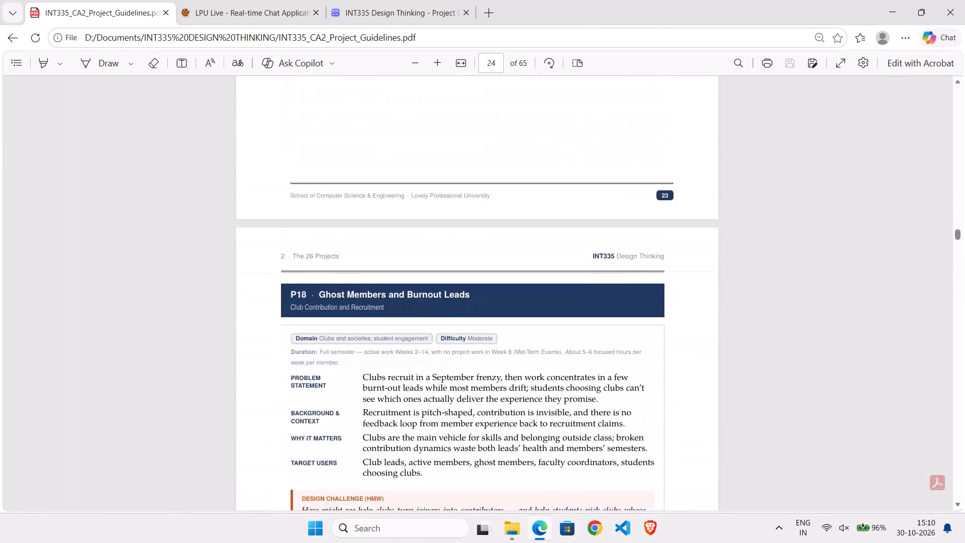
scroll(333, 296, "down", 1)
scroll(333, 296, "up", 10)
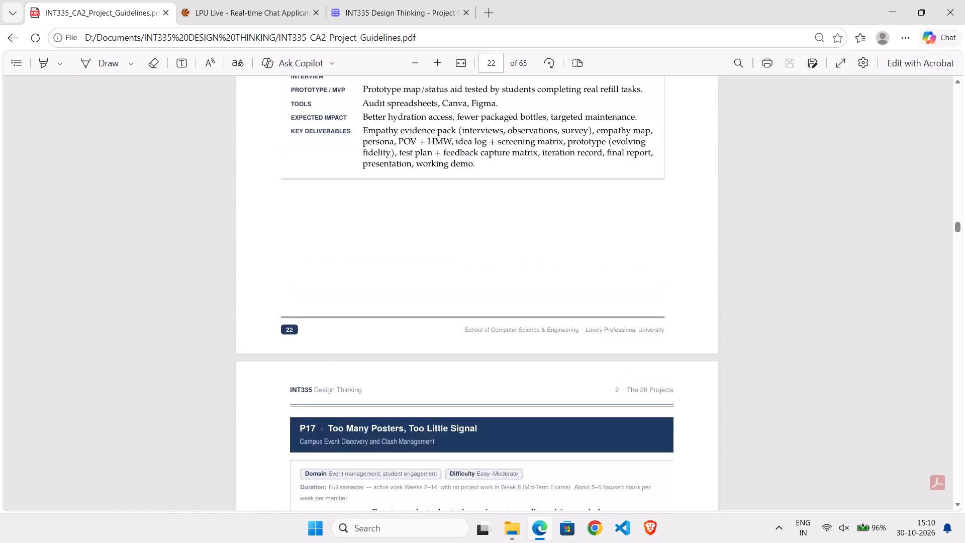
scroll(333, 296, "up", 5)
scroll(333, 296, "down", 1)
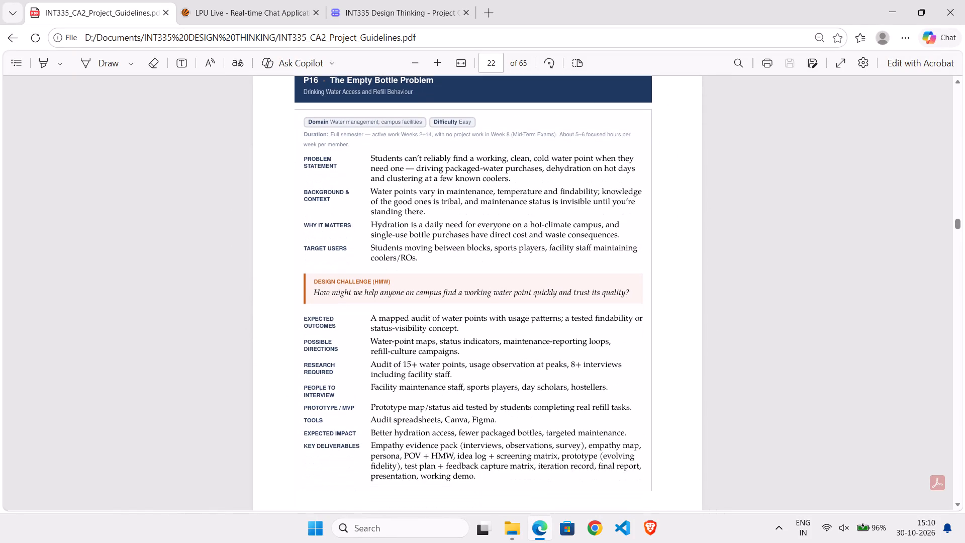
scroll(333, 296, "down", 1)
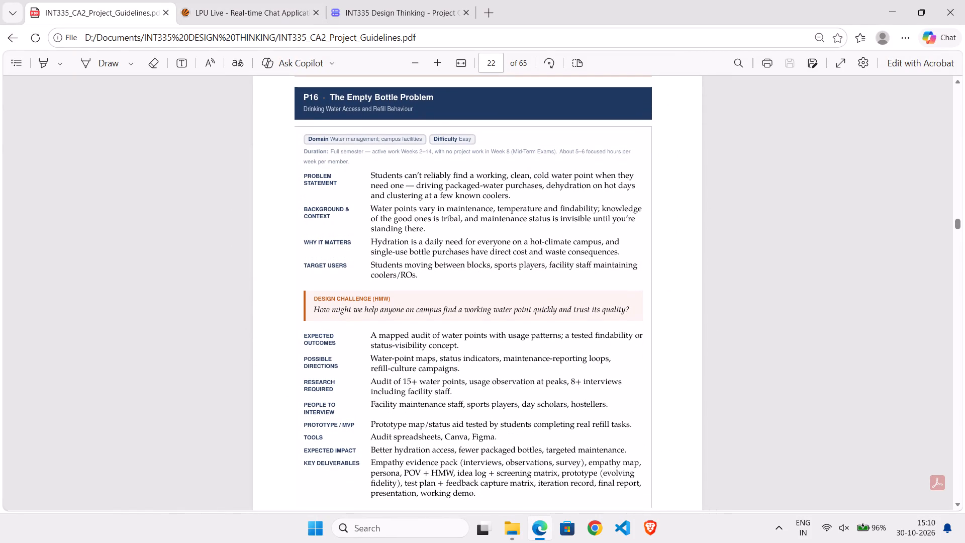
Copy the whole P16 The Empty Bottle Problem brief, from its title through the end of Key Deliverables.
left_click_drag(303, 100, 365, 100)
left_click_drag(365, 100, 422, 112)
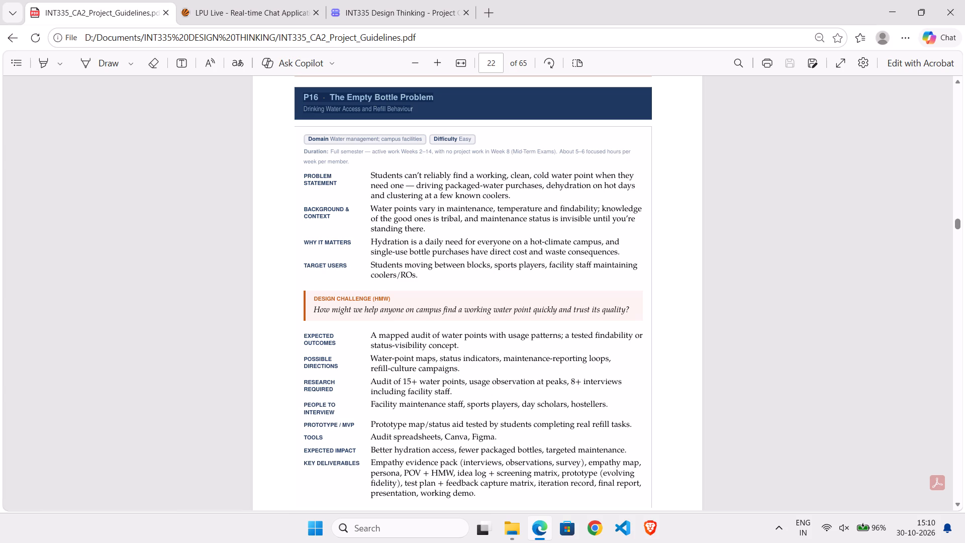
left_click_drag(422, 112, 425, 161)
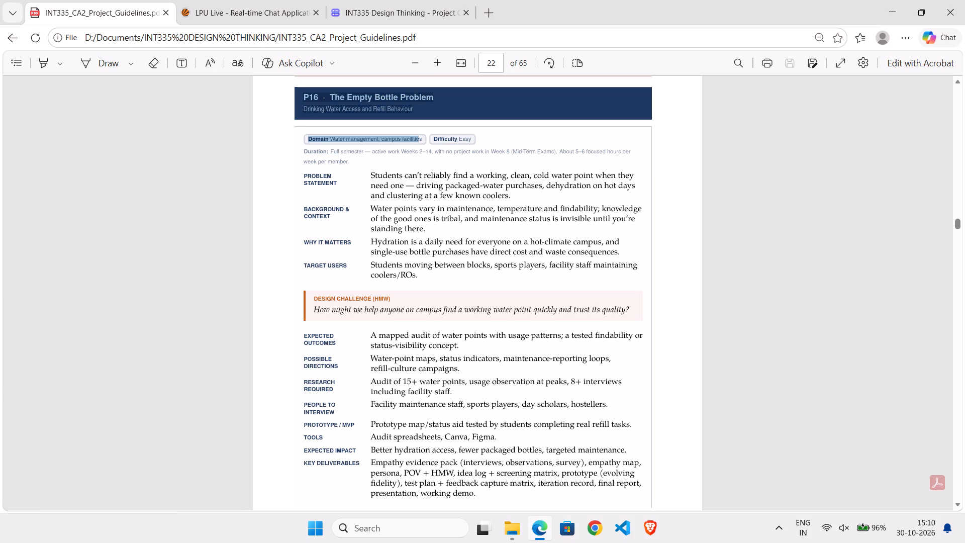
left_click_drag(425, 161, 412, 224)
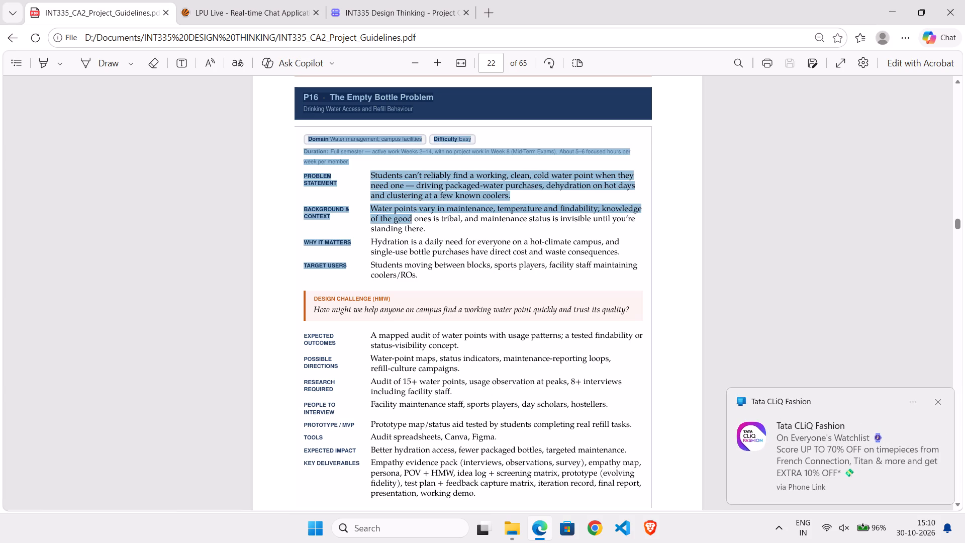
left_click_drag(412, 224, 422, 339)
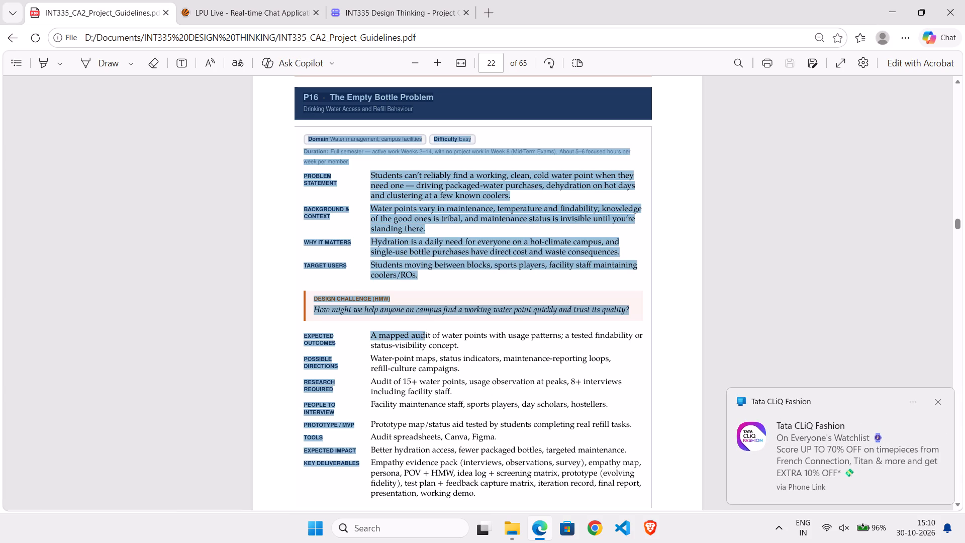
left_click_drag(422, 339, 505, 469)
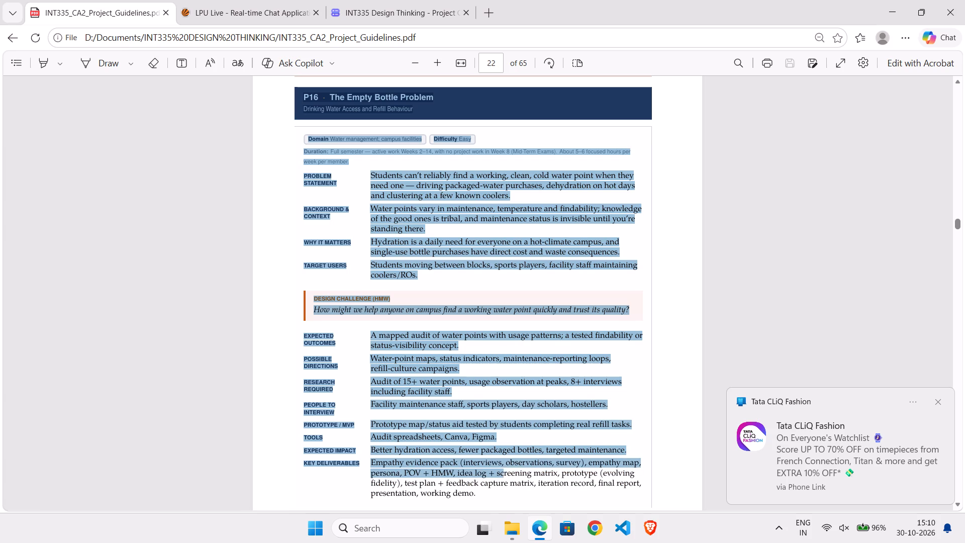
left_click_drag(505, 469, 477, 519)
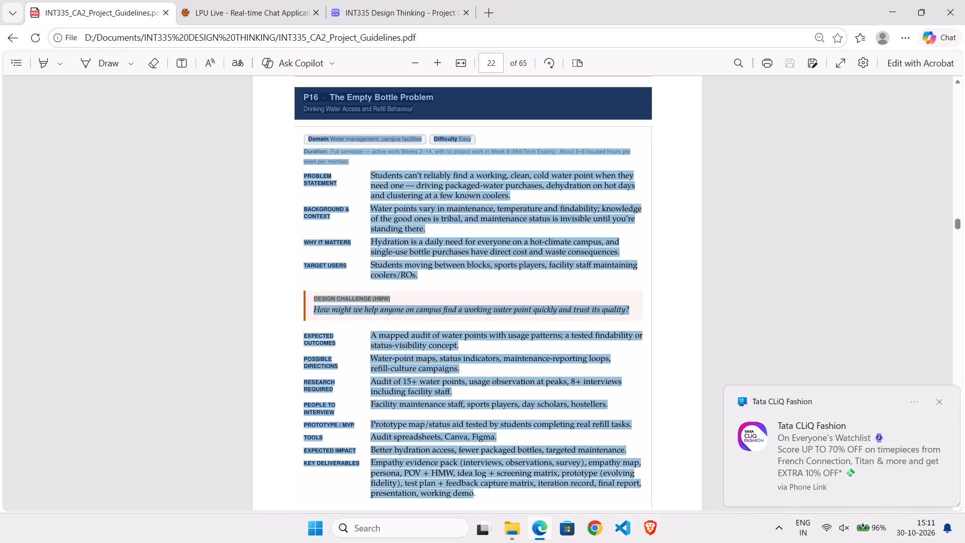
left_click_drag(477, 519, 481, 424)
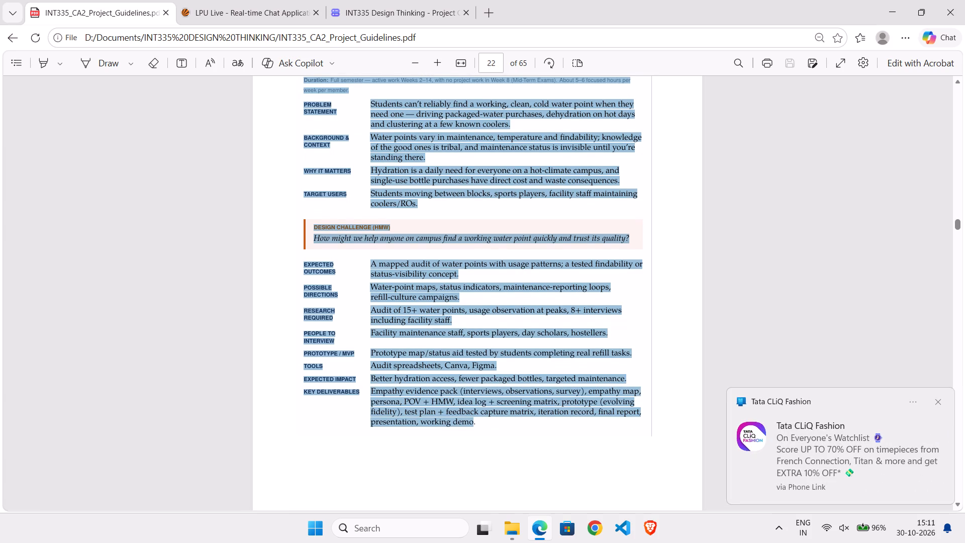
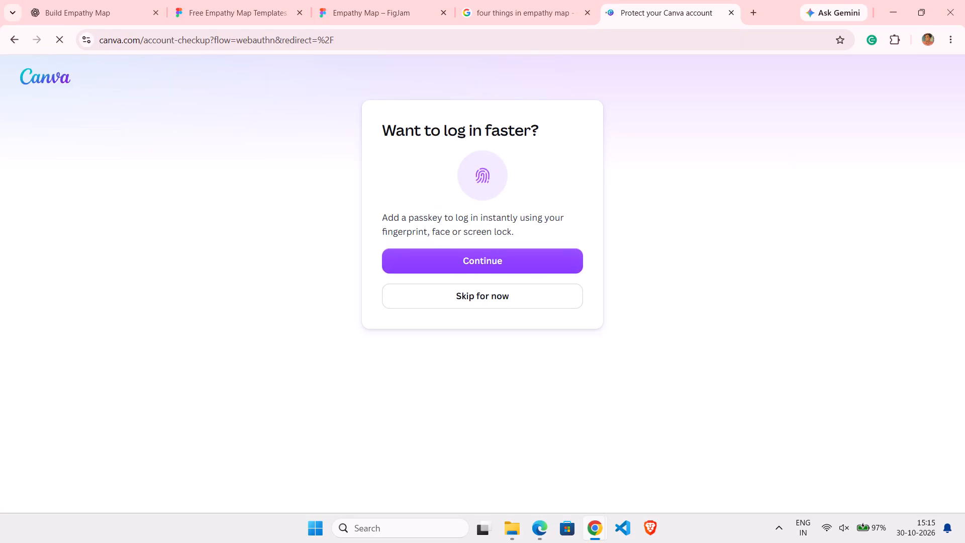
Skip the passkey setup and dismiss the Canva Pro trial offer to reach the Canva home page.
left_click(485, 294)
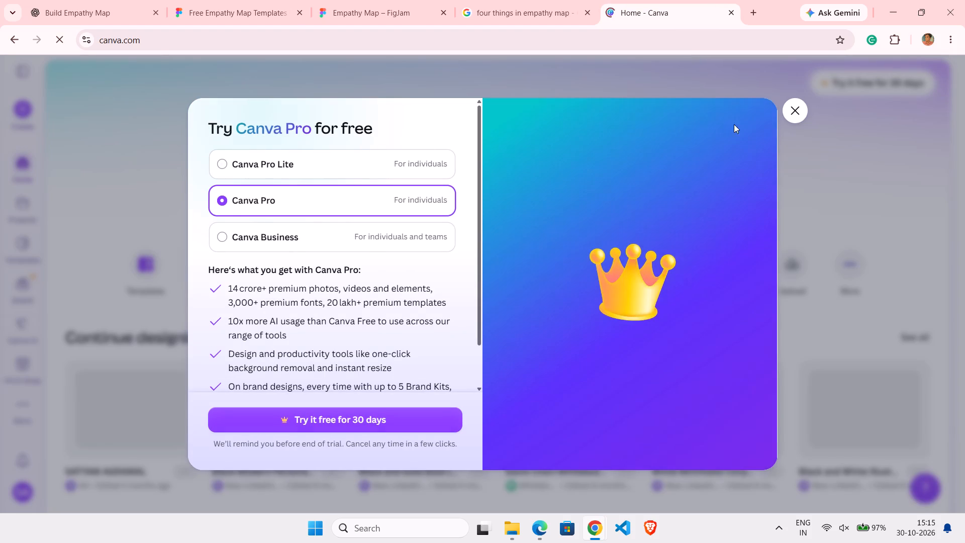
left_click(796, 111)
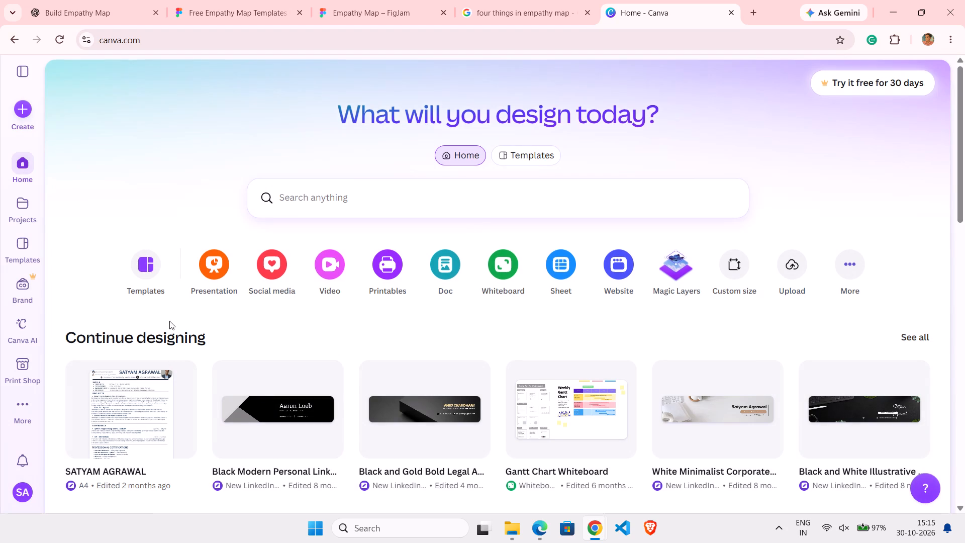
Search Canva's templates for "empathy map".
left_click(148, 266)
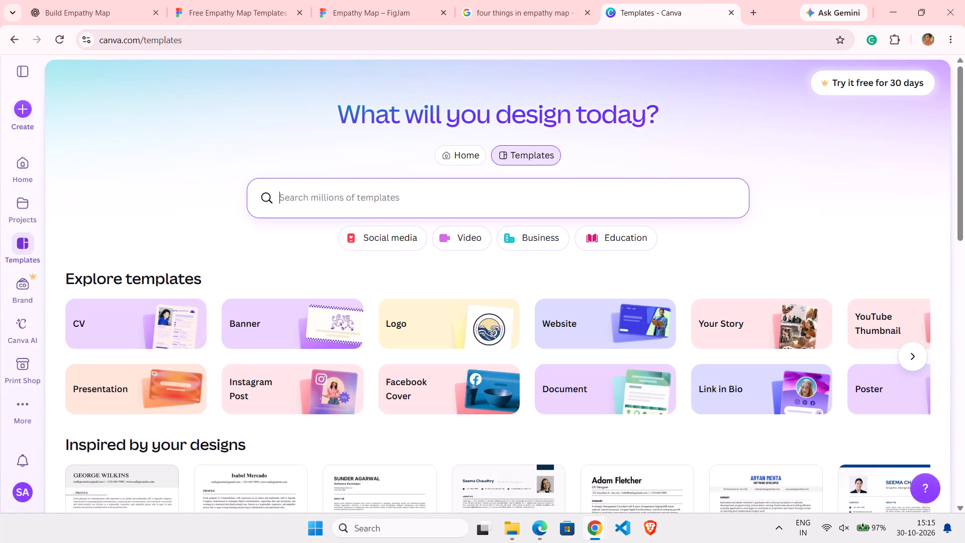
type("empathy map")
key("Return")
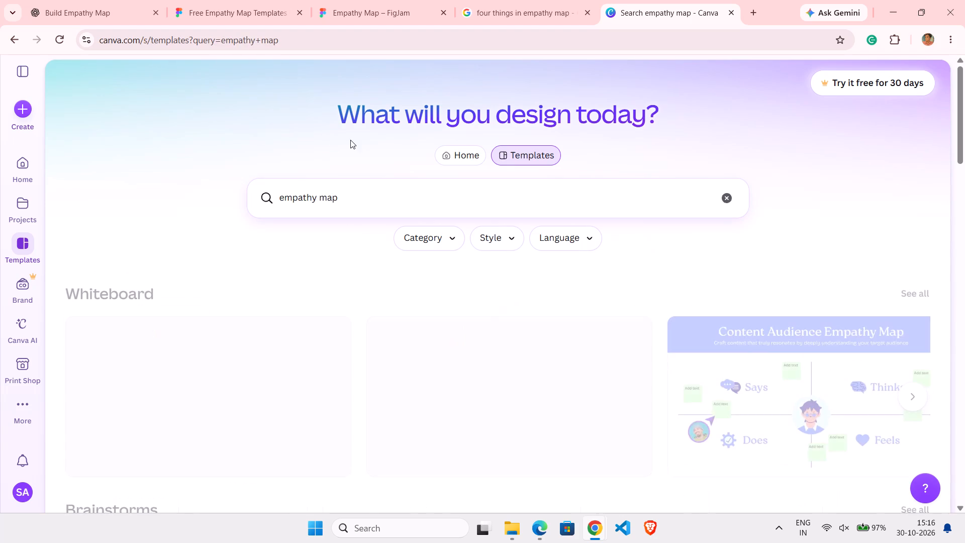
Browse the whiteboard templates and open the blue Content Audience Empathy Map template for customising.
scroll(185, 193, "down", 2)
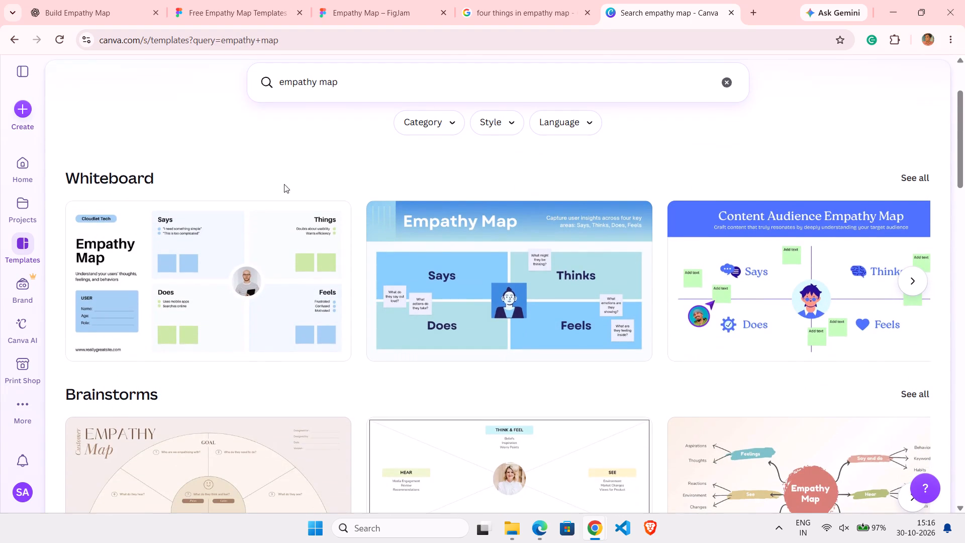
scroll(470, 293, "down", 2)
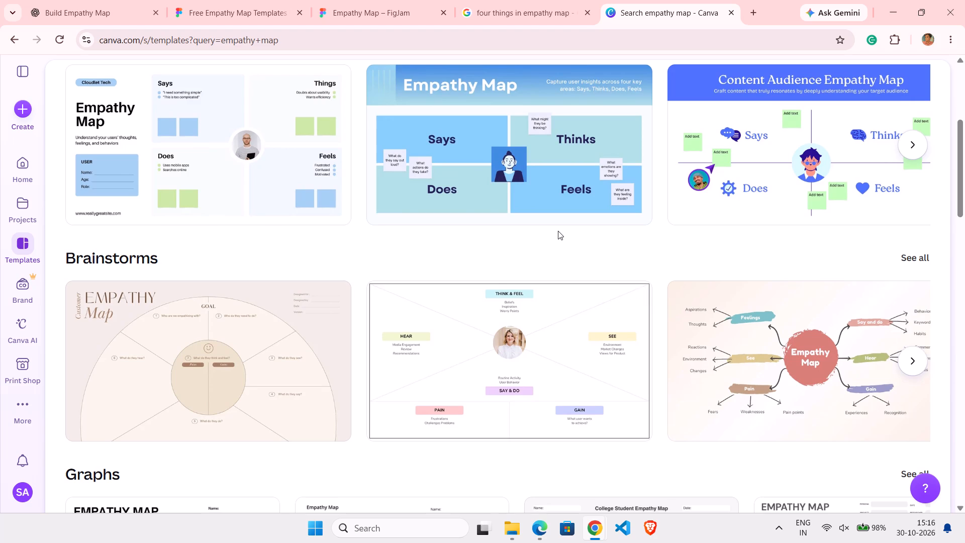
scroll(558, 231, "up", 1)
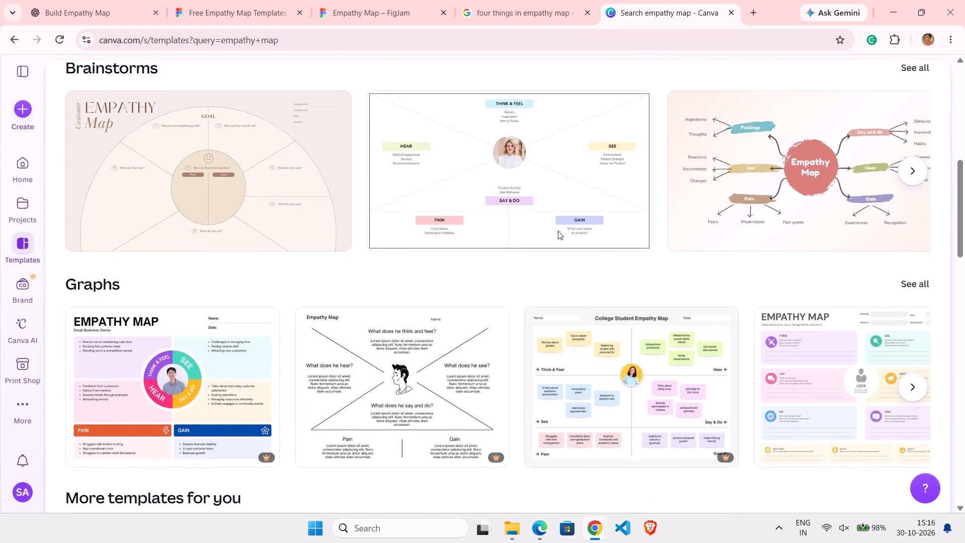
scroll(558, 231, "up", 1)
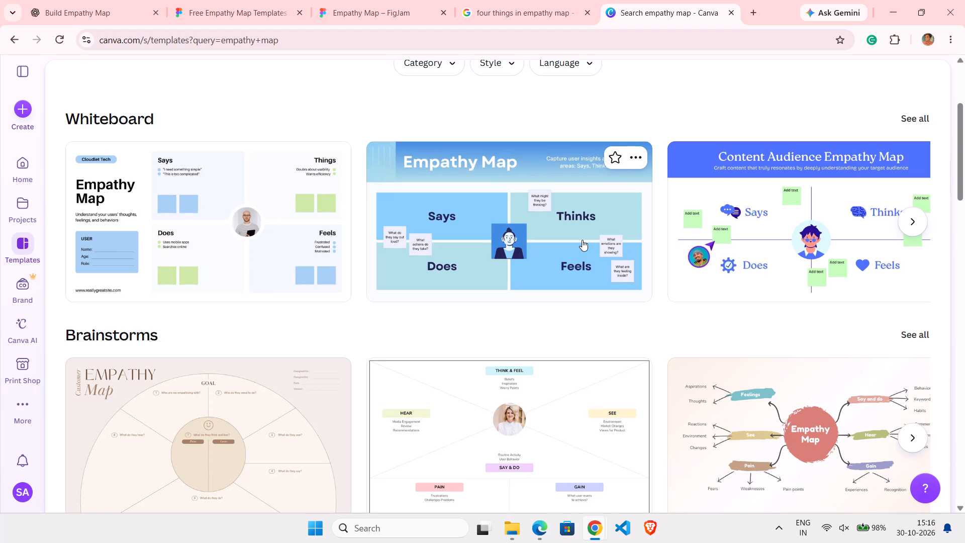
left_click(736, 248)
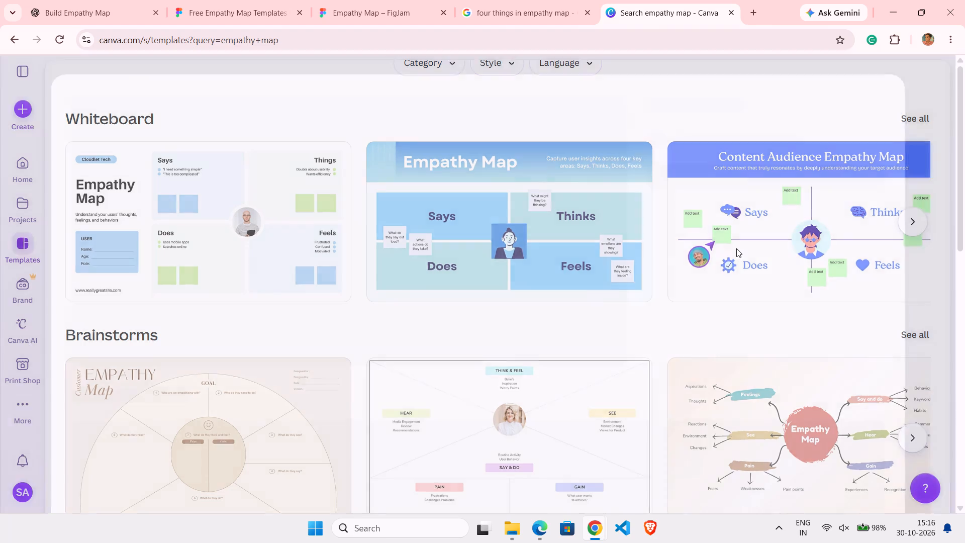
left_click(740, 239)
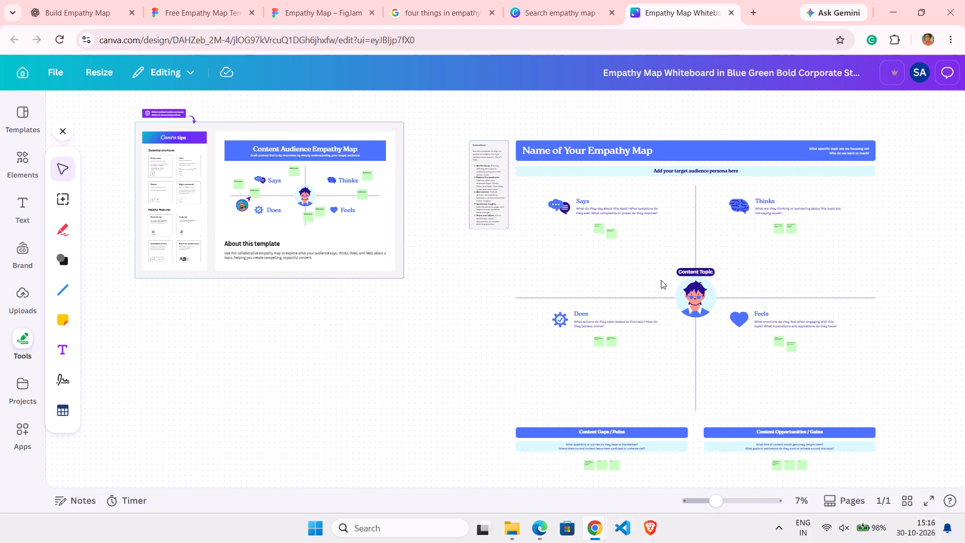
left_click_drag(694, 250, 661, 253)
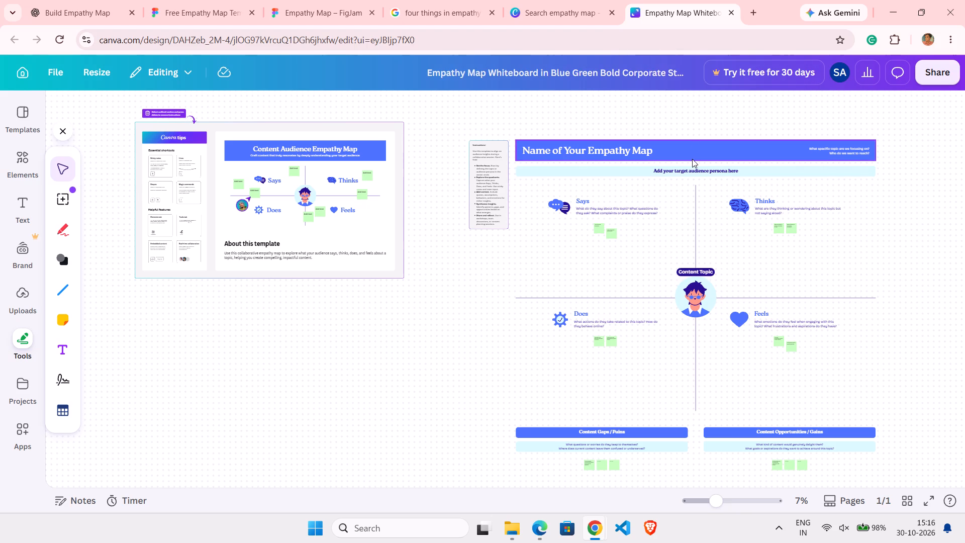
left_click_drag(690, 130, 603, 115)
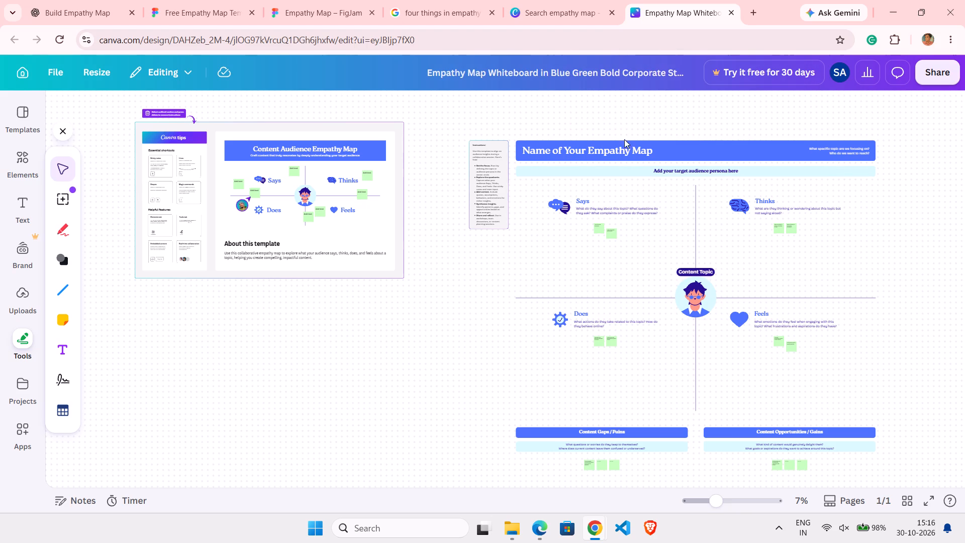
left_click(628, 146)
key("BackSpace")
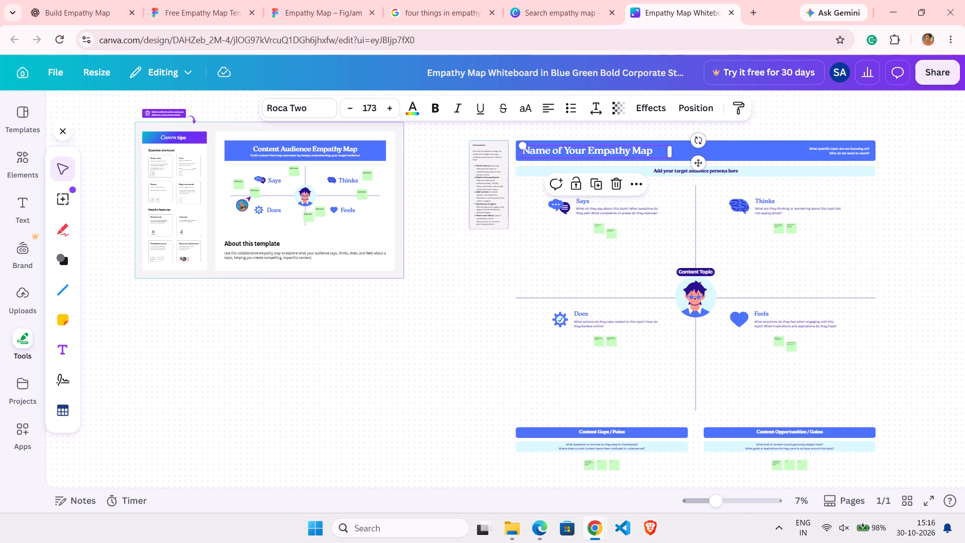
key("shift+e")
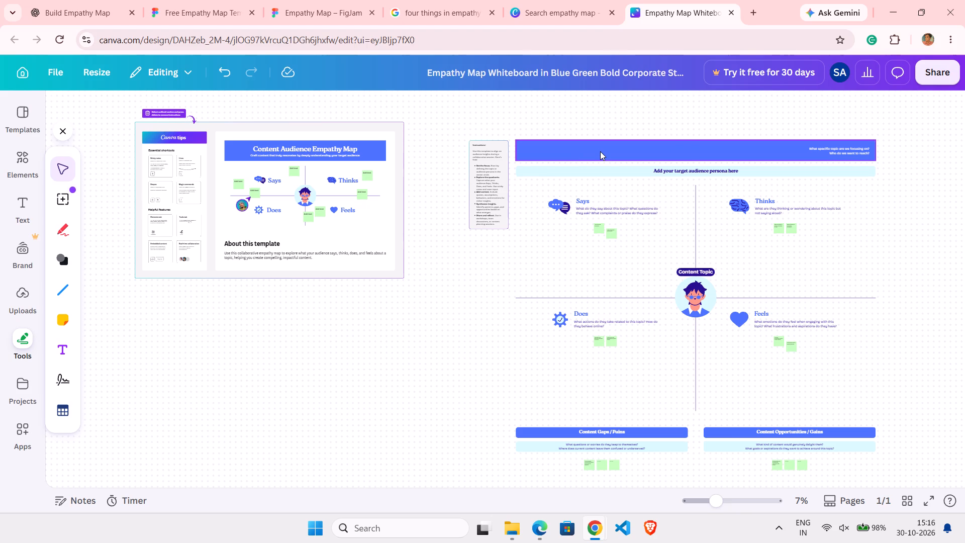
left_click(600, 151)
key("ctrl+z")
Replace the map's title text in the blue banner with "Empty Water Bottle Problem".
double_click(617, 152)
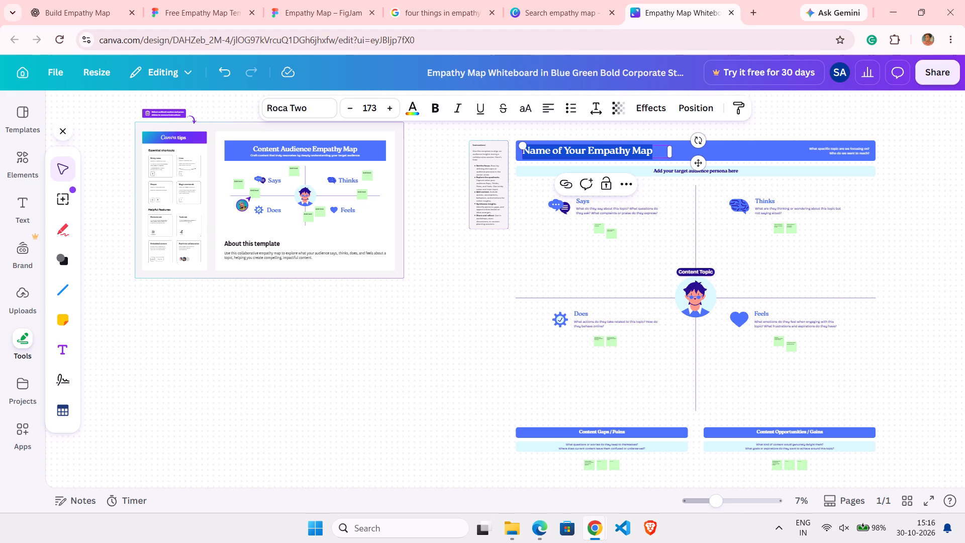
key("shift+e")
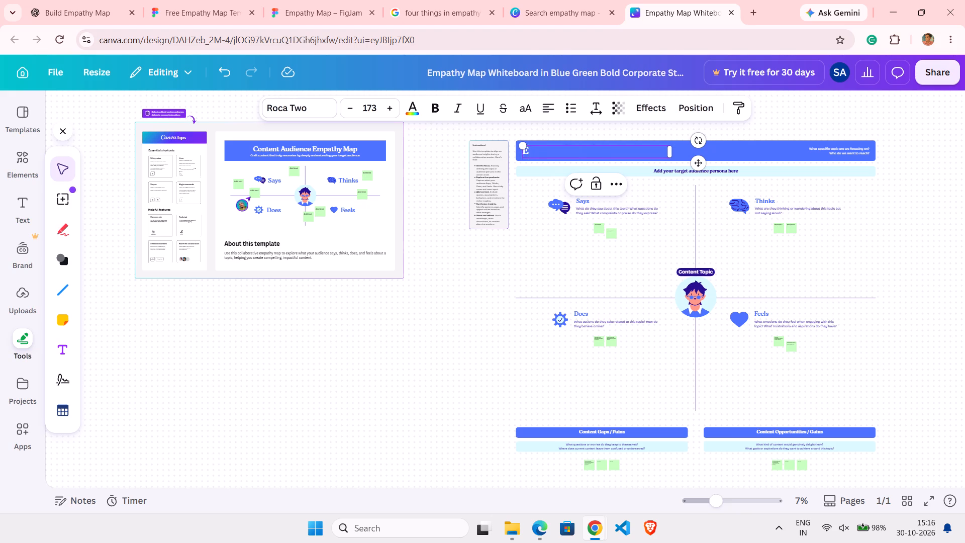
type("mpty Water")
key("space")
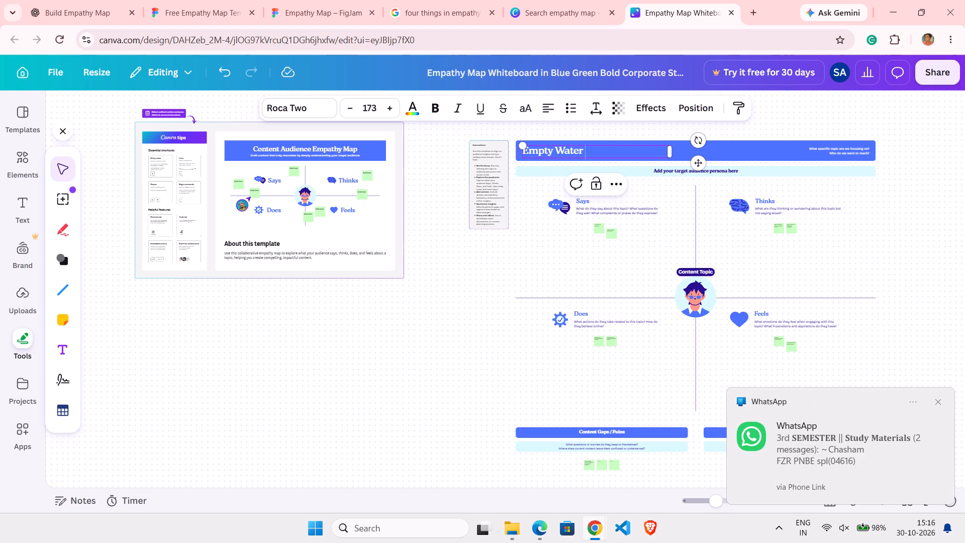
type("Bottle")
key("space")
type("Problem")
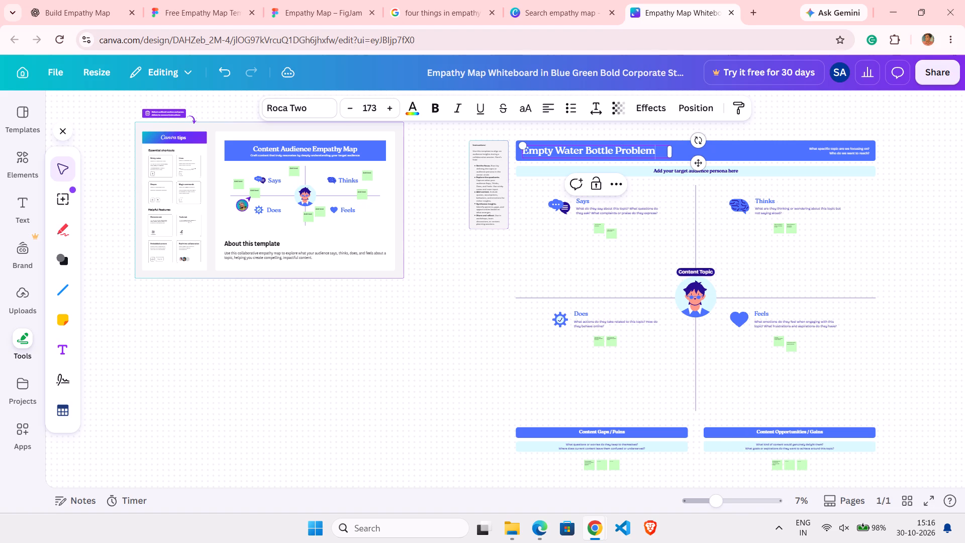
left_click(630, 238)
Clear the placeholder question text under the Says heading.
left_click(608, 223)
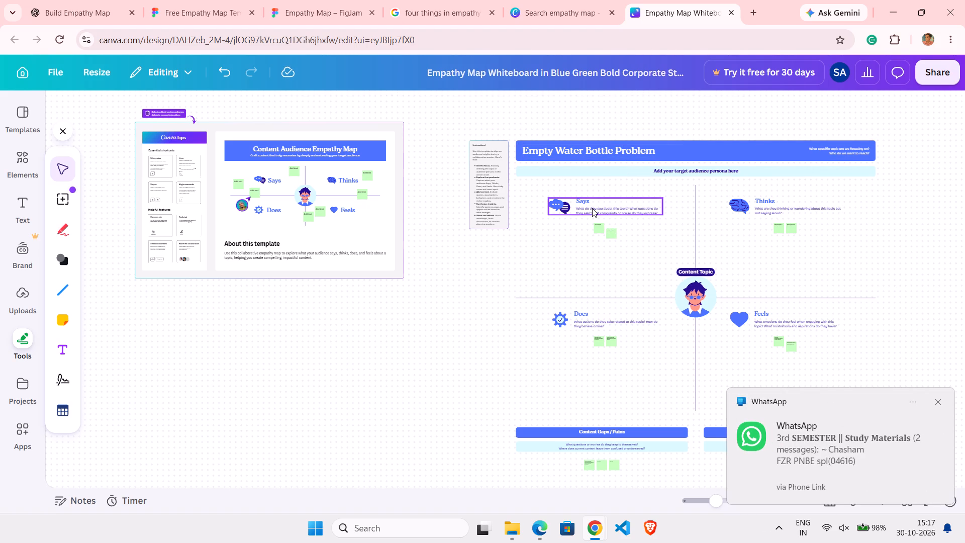
left_click(592, 208)
left_click(592, 205)
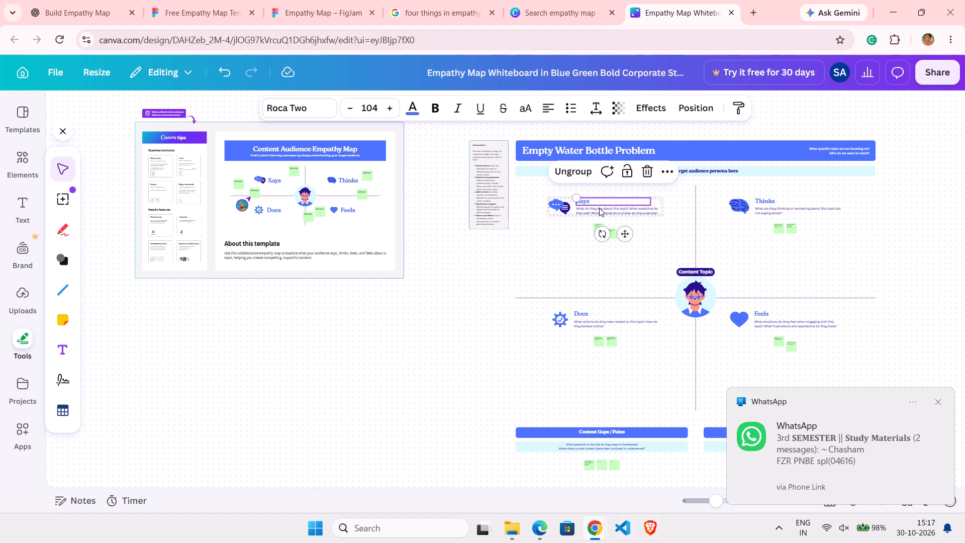
left_click(601, 209)
double_click(601, 209)
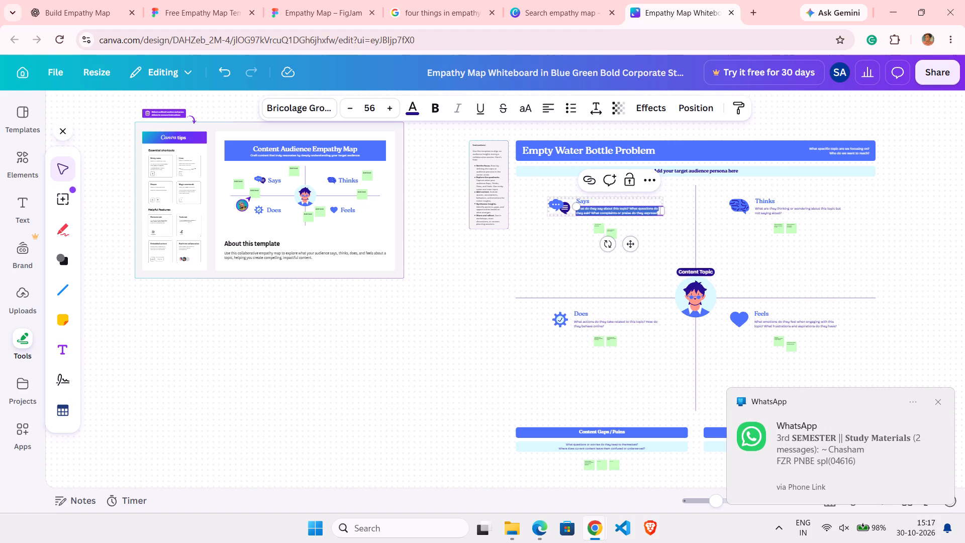
key("BackSpace")
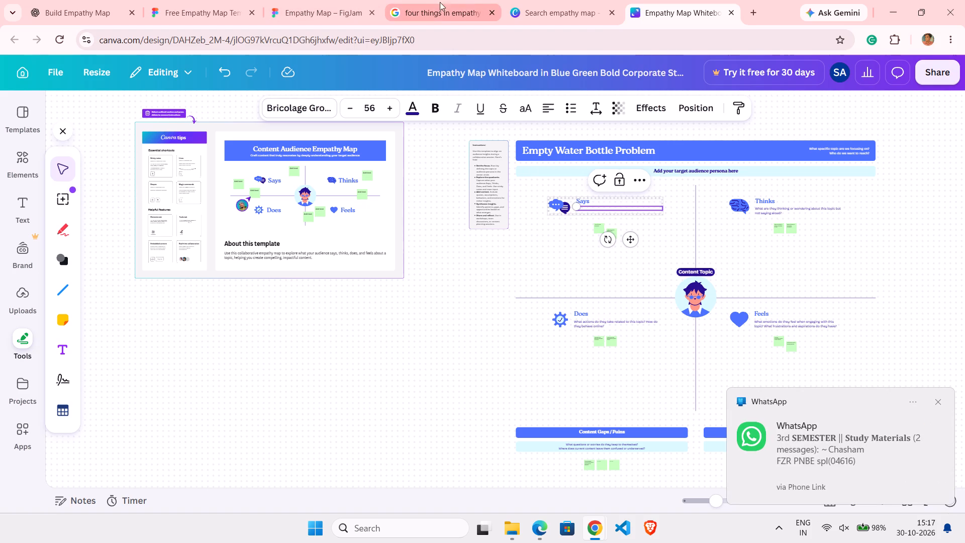
Close the Google search tab and both FigJam tabs, and move the Canva whiteboard tab beside the ChatGPT tab.
left_click(440, 9)
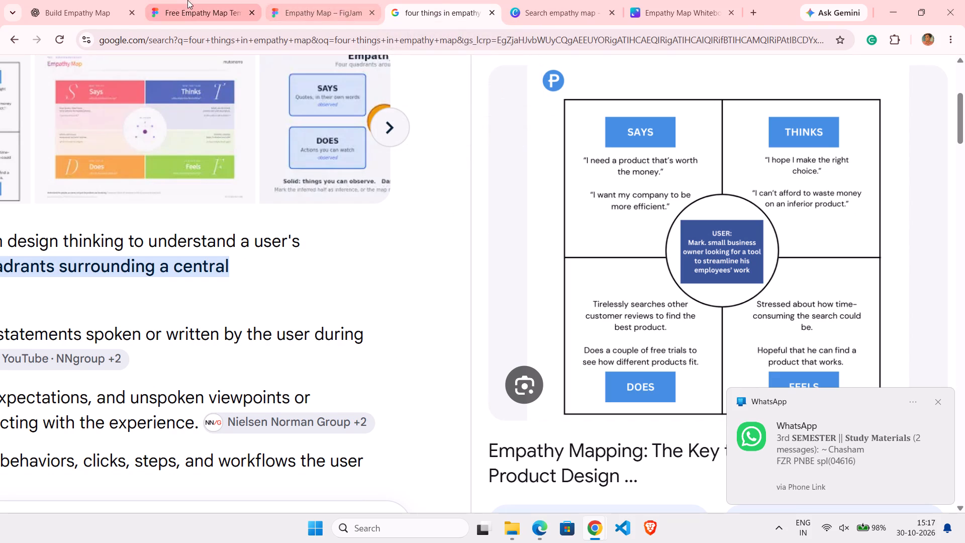
left_click(736, 1)
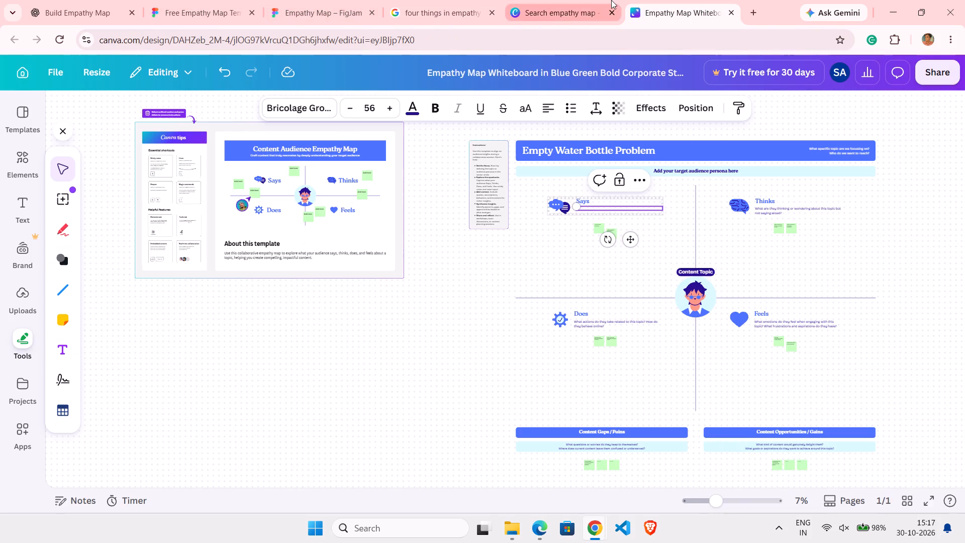
left_click(611, 0)
left_click(439, 1)
key("ctrl+w")
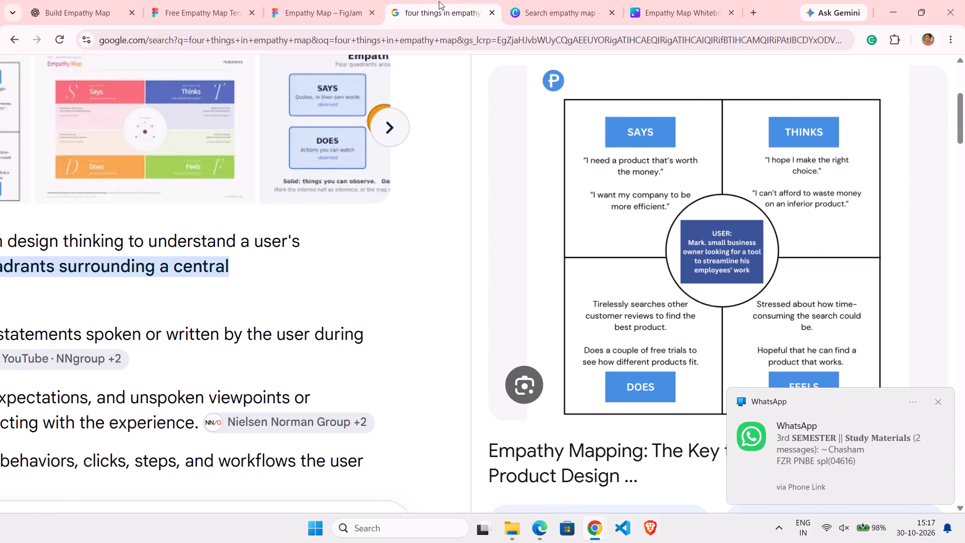
left_click(279, 0)
key("ctrl+w")
key("ctrl+w")
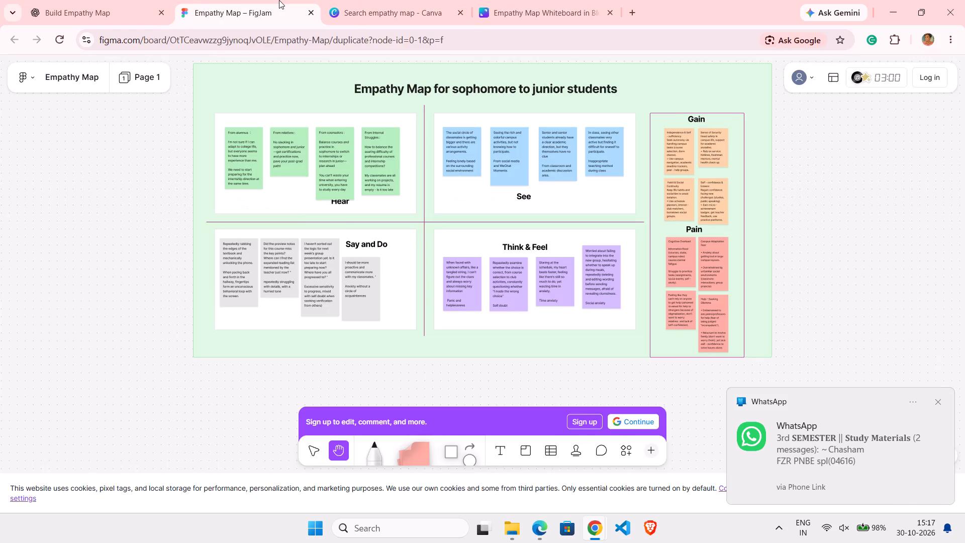
left_click_drag(366, 0, 248, 4)
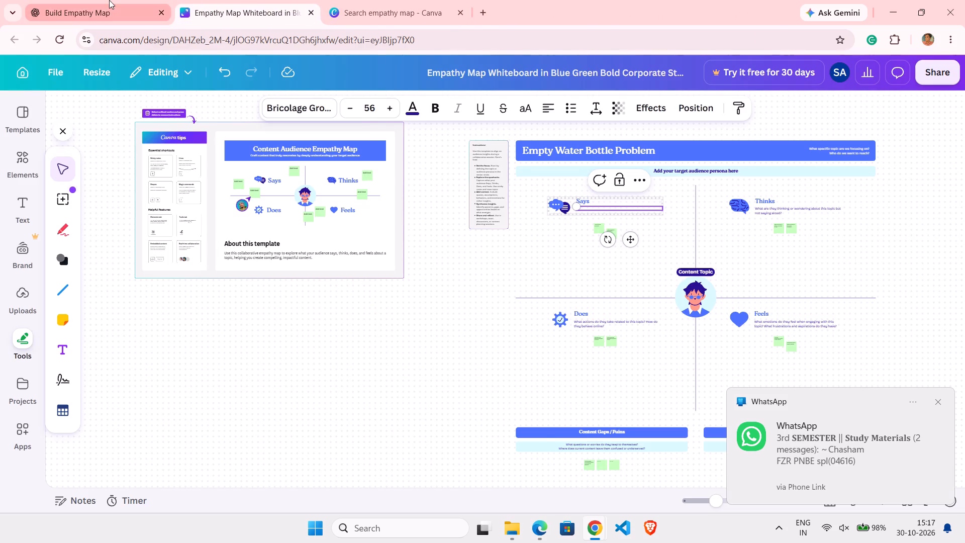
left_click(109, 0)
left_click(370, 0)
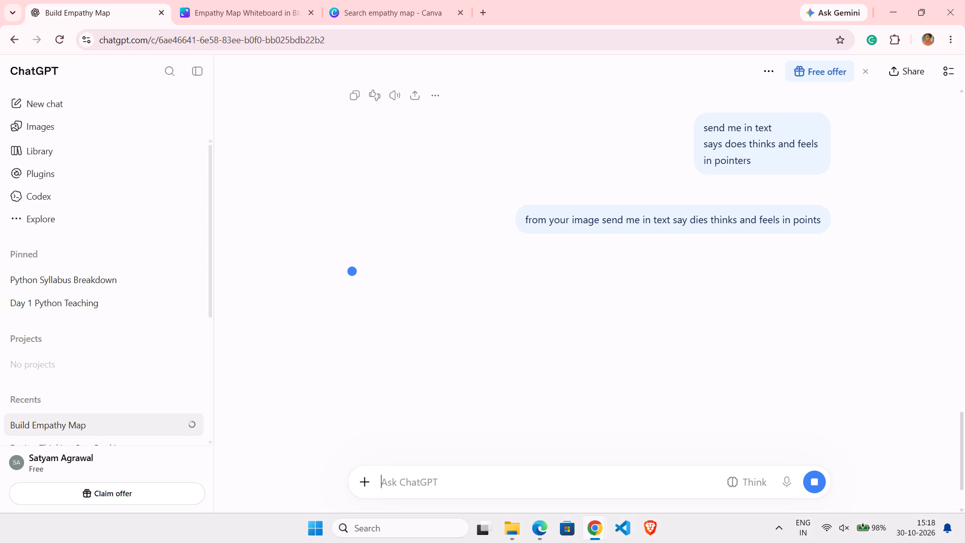
Switch to the Canva whiteboard and delete the instructions note beside the empathy map.
left_click(281, 0)
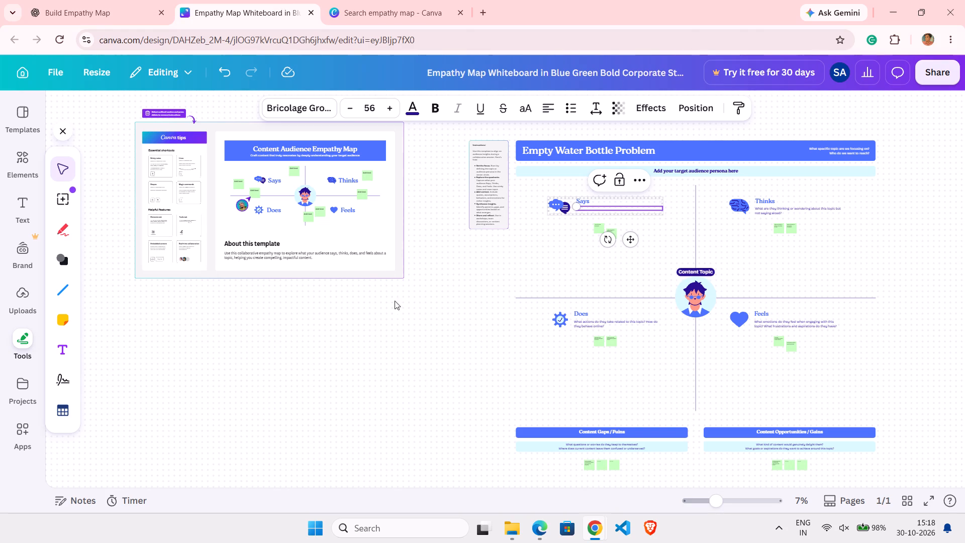
left_click(498, 188)
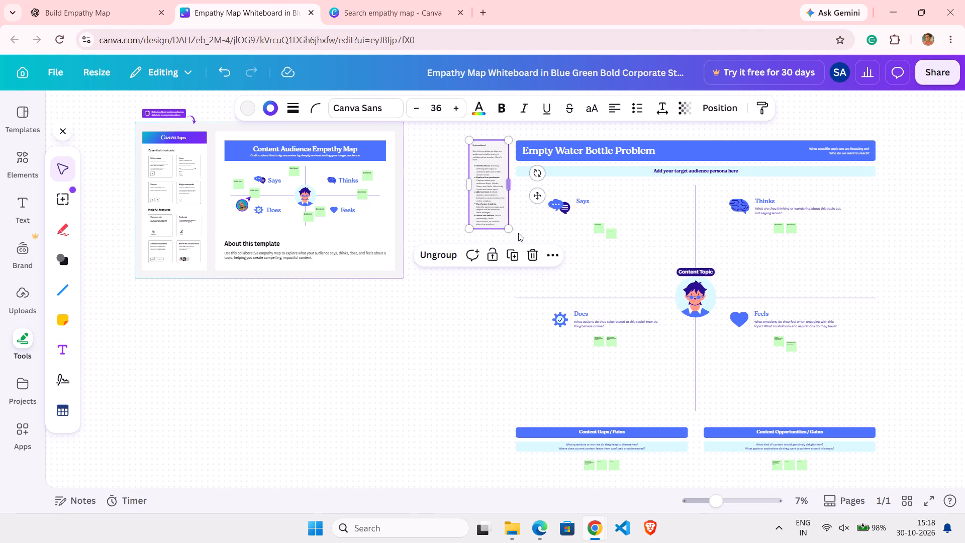
left_click(531, 256)
Delete the Canva tips frame and the whole Content Audience Empathy Map sample, including its banner, headings and sticky notes.
left_click(311, 178)
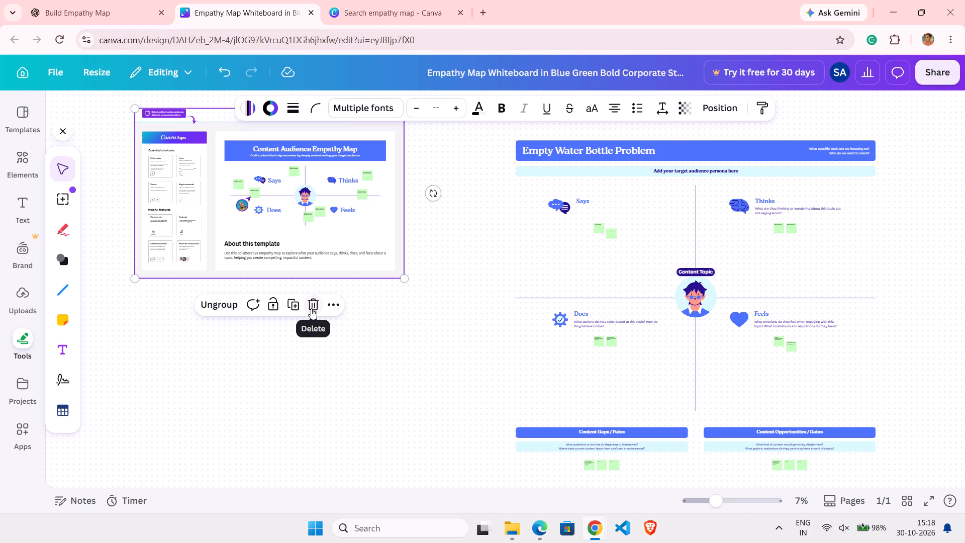
left_click(311, 308)
left_click(325, 191)
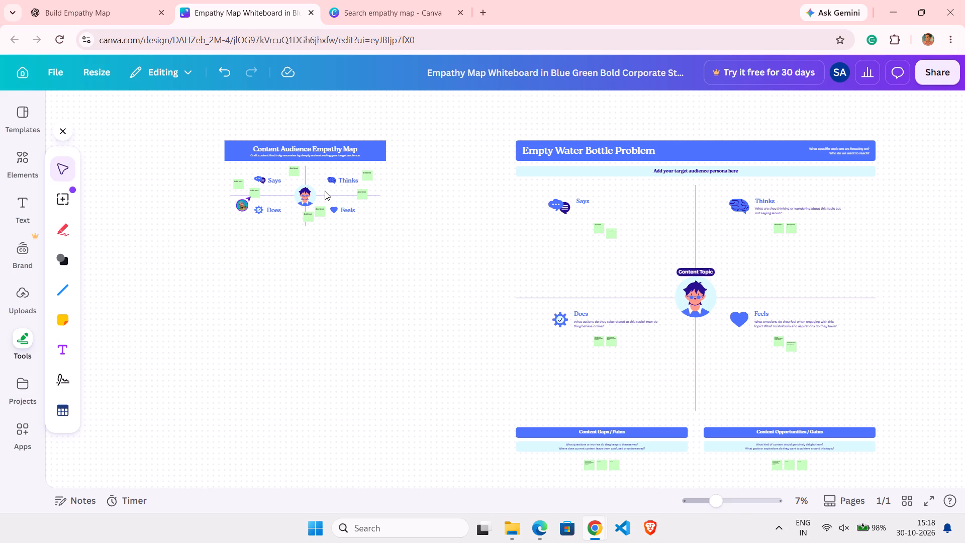
left_click(354, 156)
left_click(372, 151)
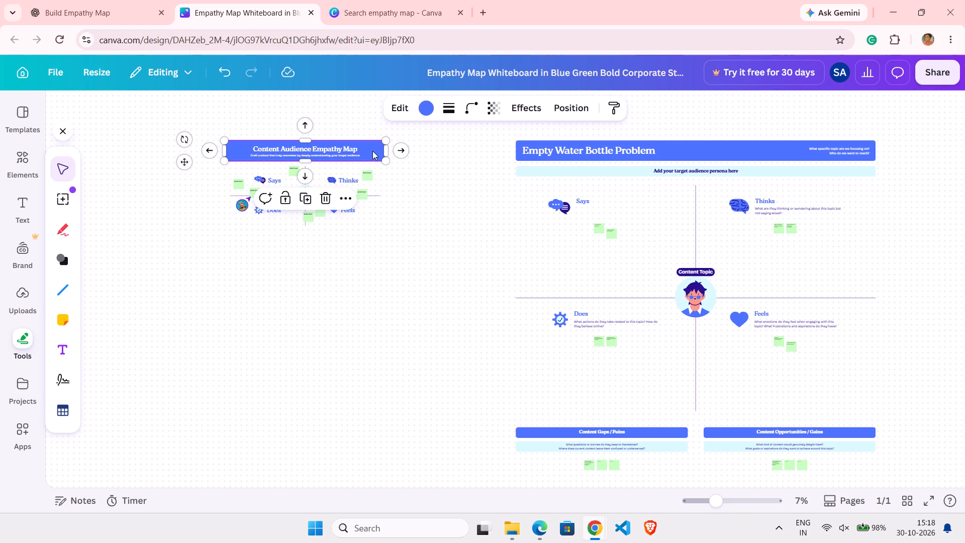
left_click(323, 197)
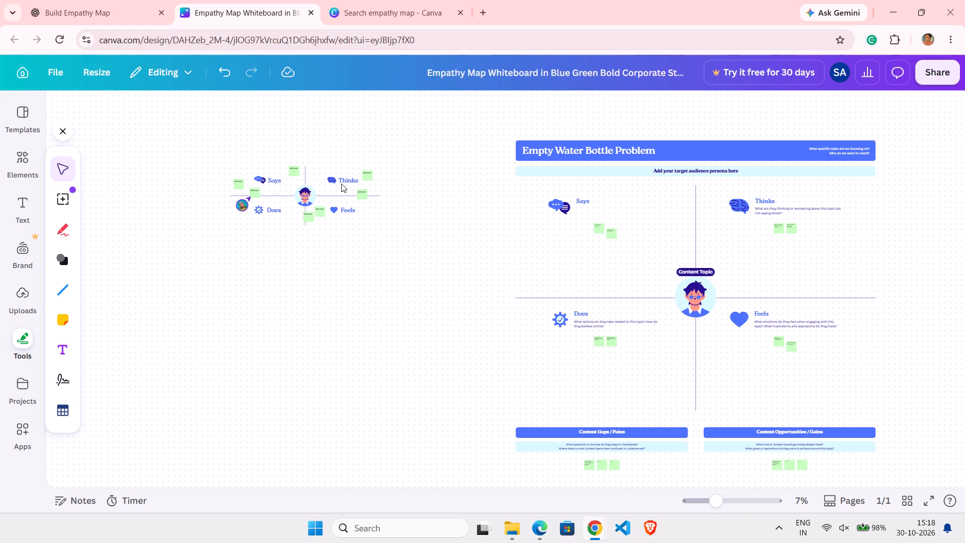
left_click(311, 179)
left_click_drag(225, 149, 370, 311)
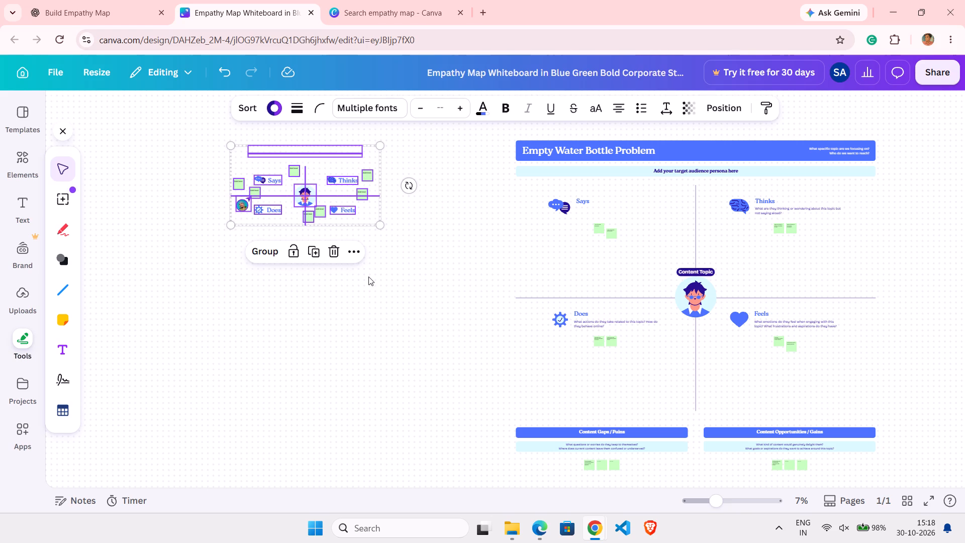
left_click(334, 253)
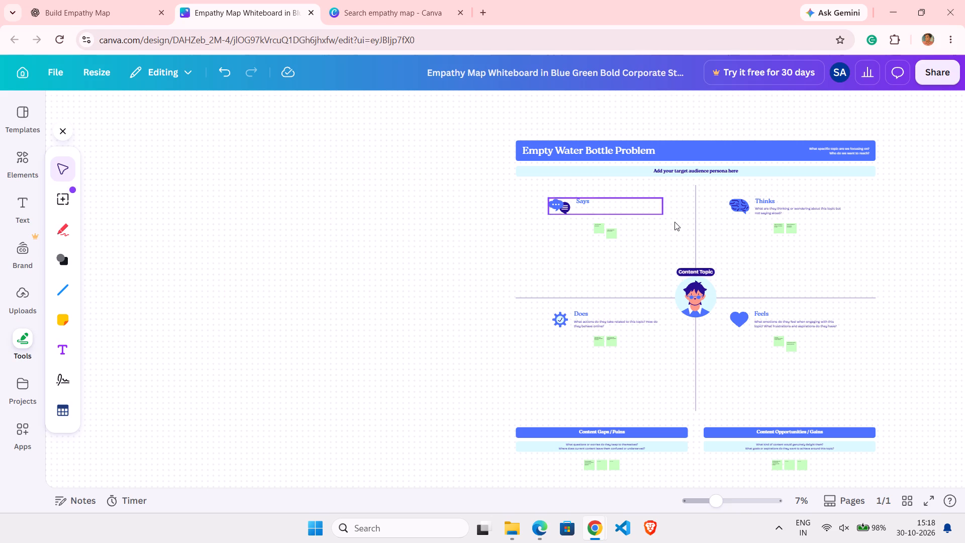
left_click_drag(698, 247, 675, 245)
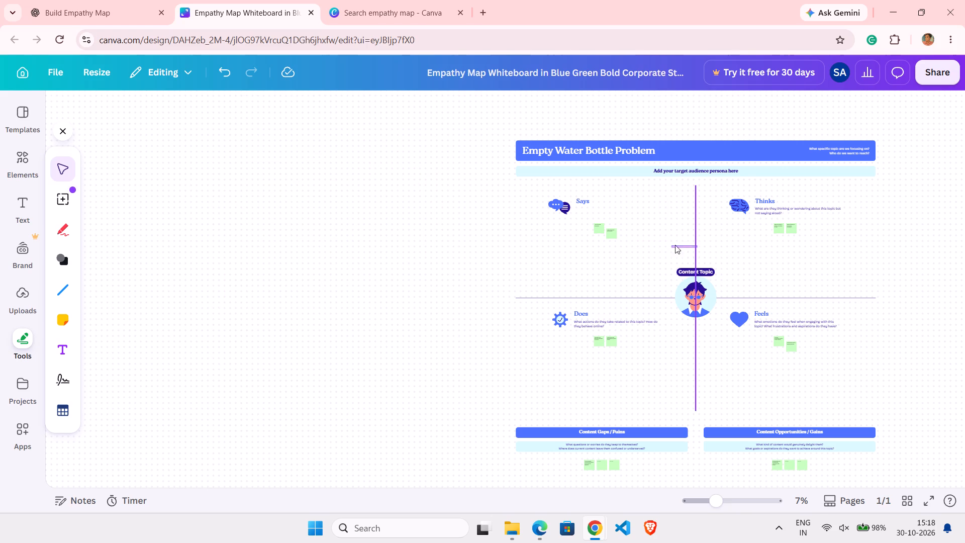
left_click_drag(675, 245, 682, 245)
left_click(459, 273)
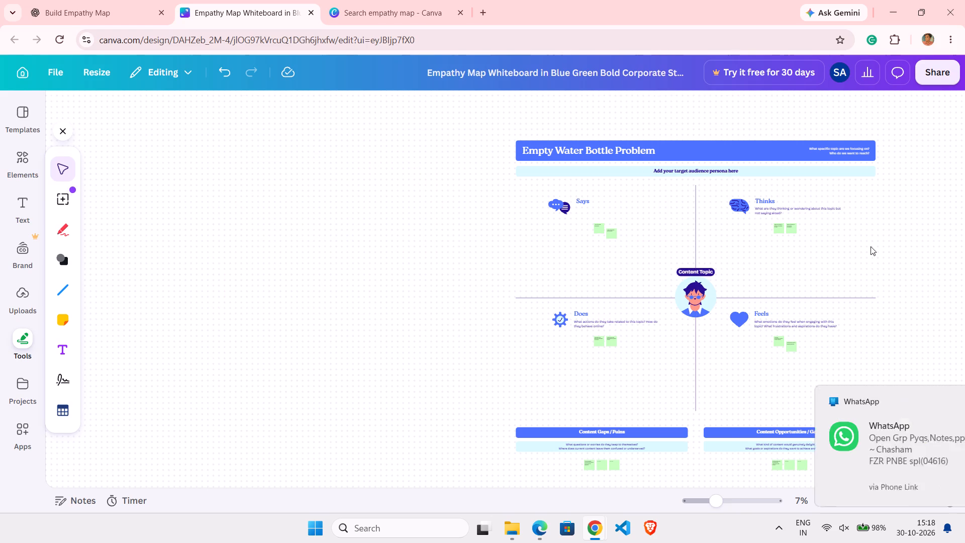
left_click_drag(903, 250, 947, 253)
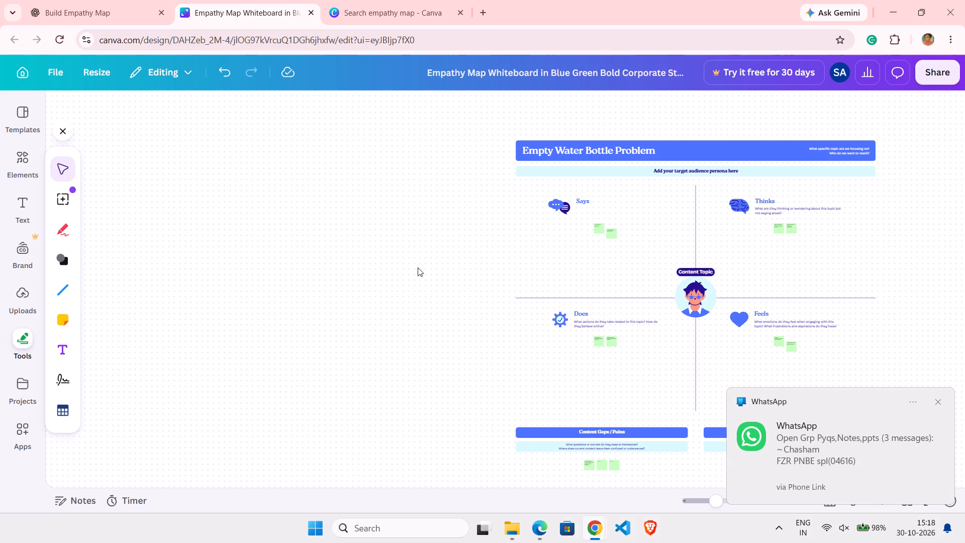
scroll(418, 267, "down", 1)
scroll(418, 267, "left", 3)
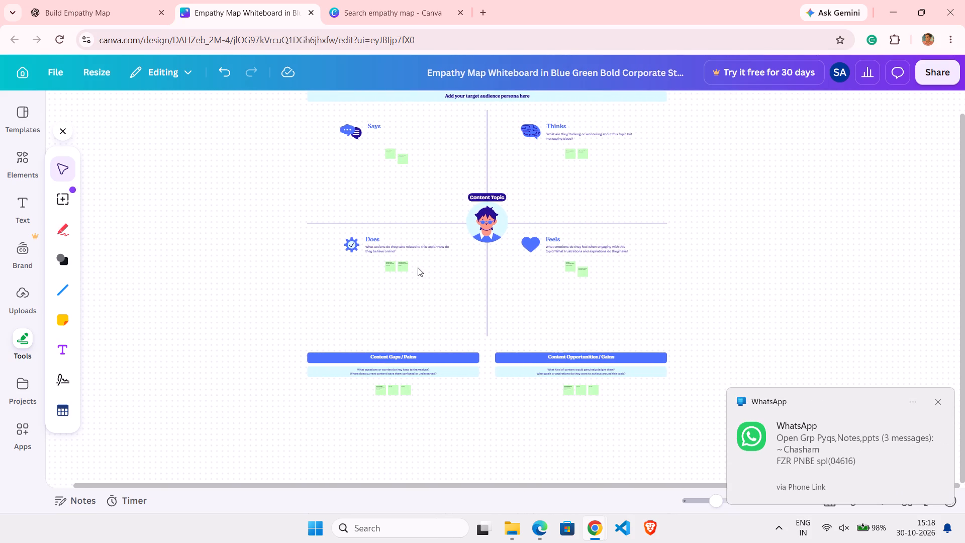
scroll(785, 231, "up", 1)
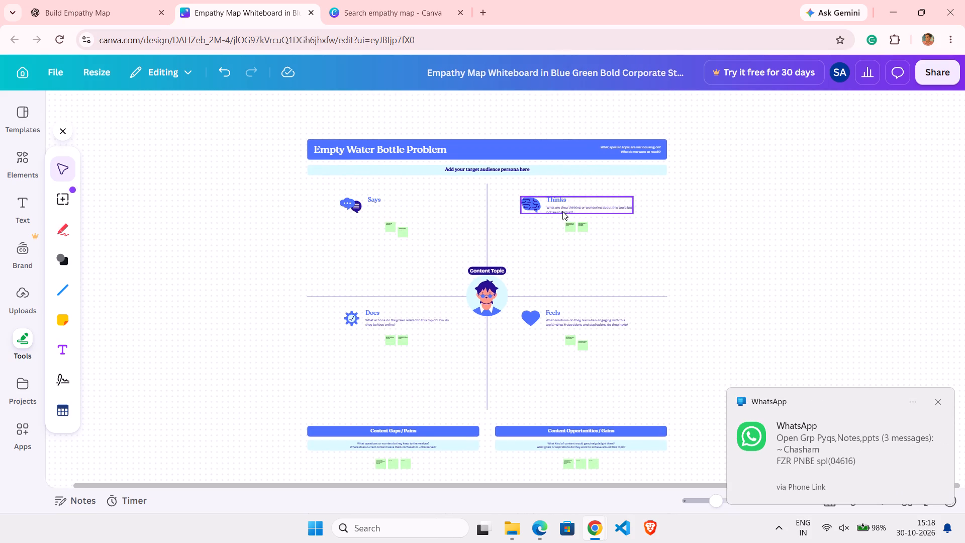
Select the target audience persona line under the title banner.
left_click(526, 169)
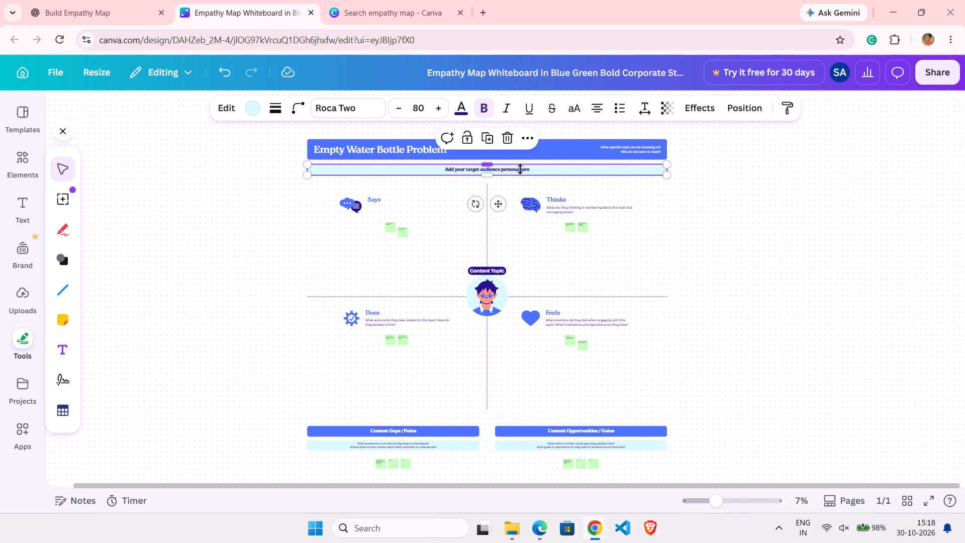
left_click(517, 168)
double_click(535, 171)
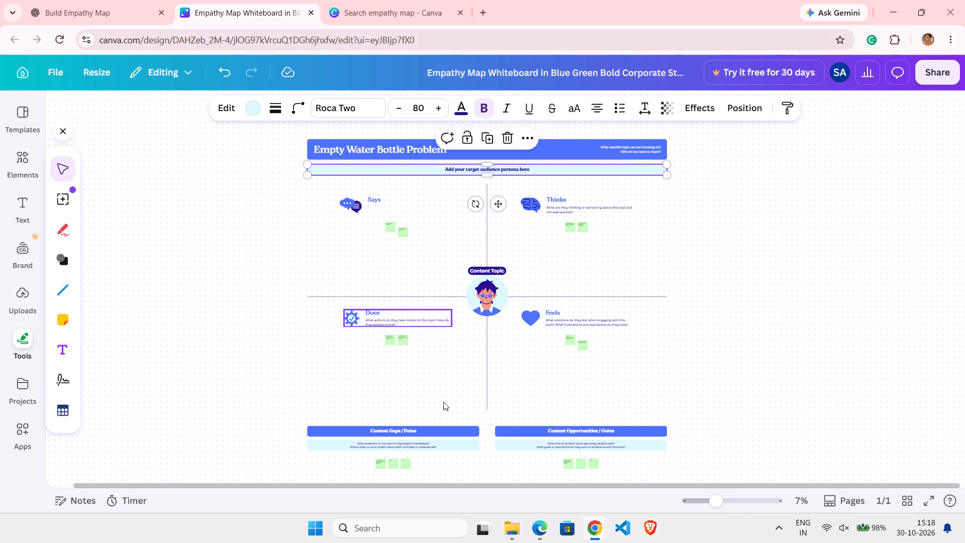
Switch to Edge and review the P16 brief, The Empty Bottle Problem, on page 22 of the project guidelines PDF.
left_click(529, 527)
left_click(449, 329)
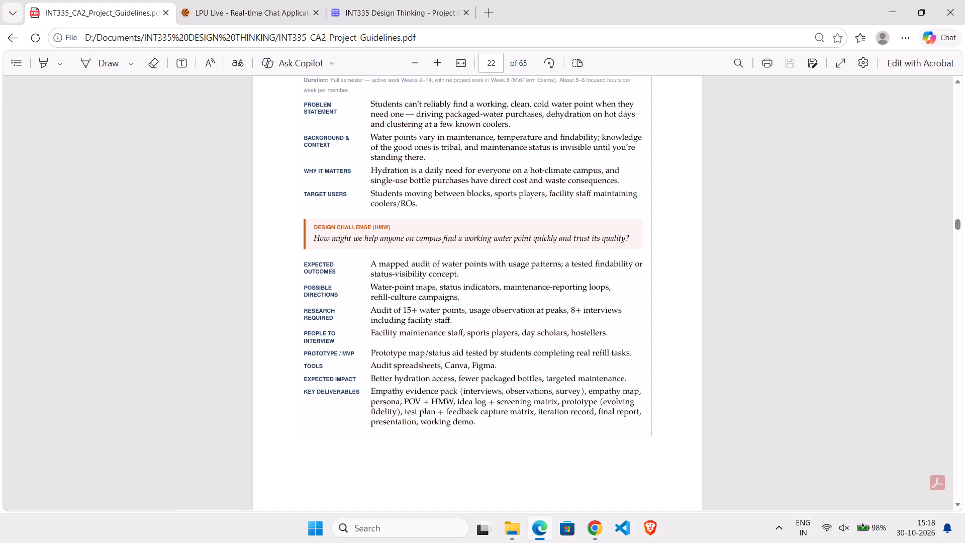
scroll(449, 329, "up", 1)
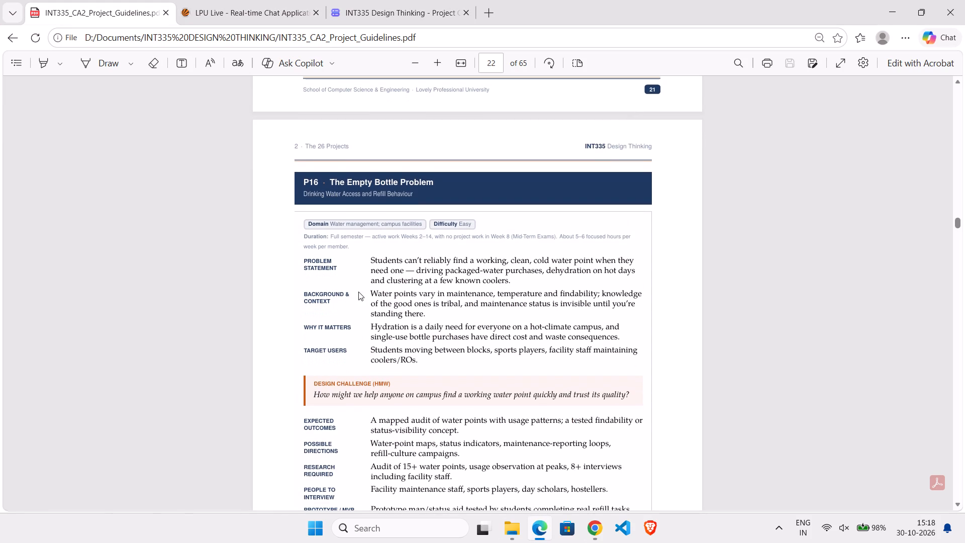
scroll(363, 326, "down", 1)
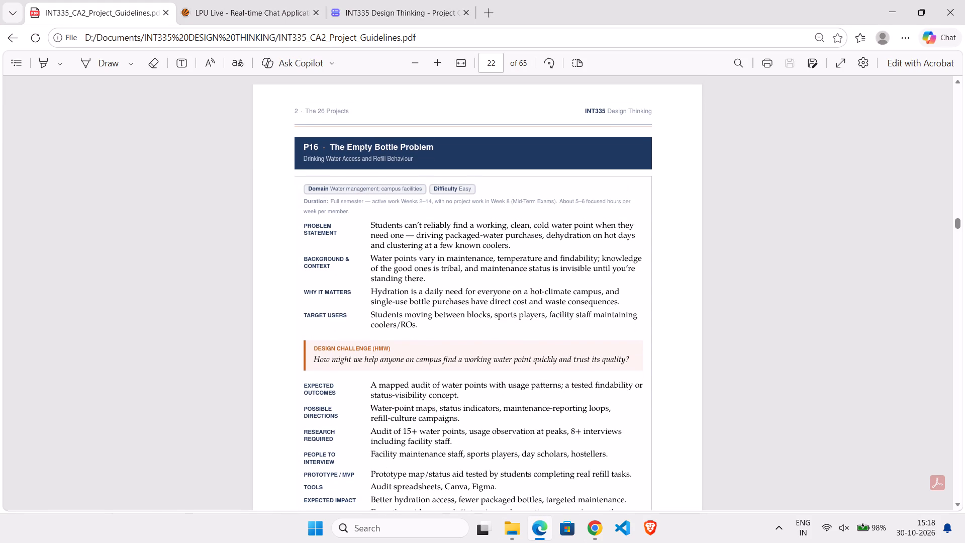
Close Chrome's extra Sign in window and return to the Canva whiteboard in Chrome.
left_click(593, 534)
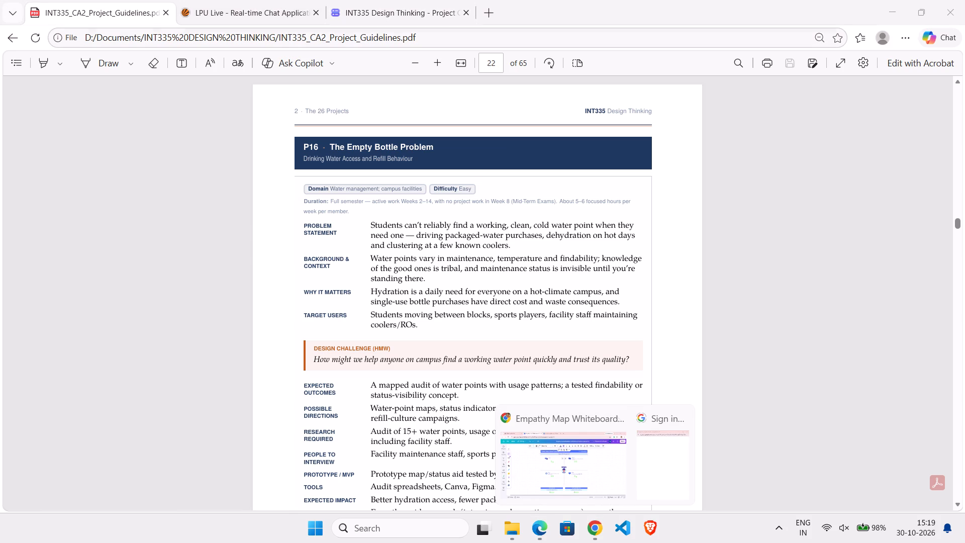
left_click(598, 530)
left_click(682, 422)
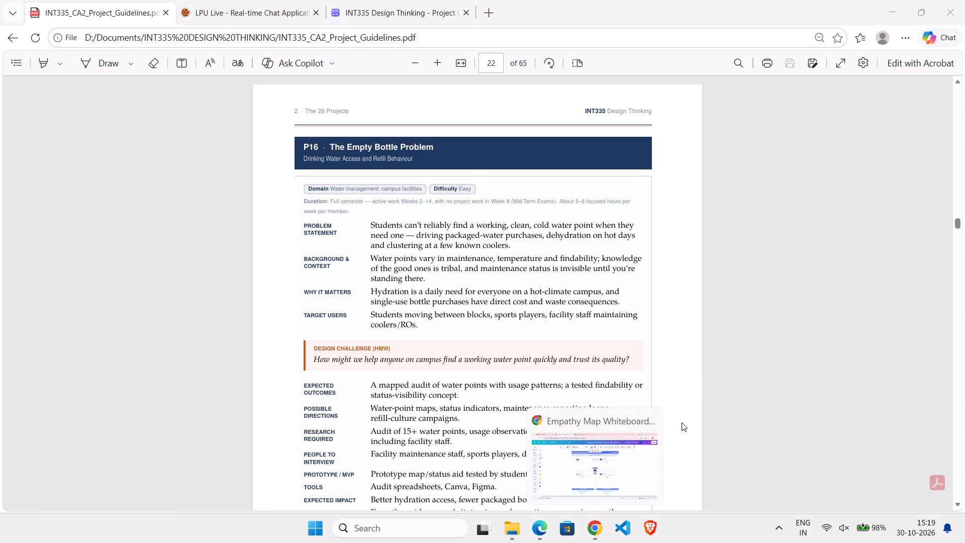
left_click(585, 475)
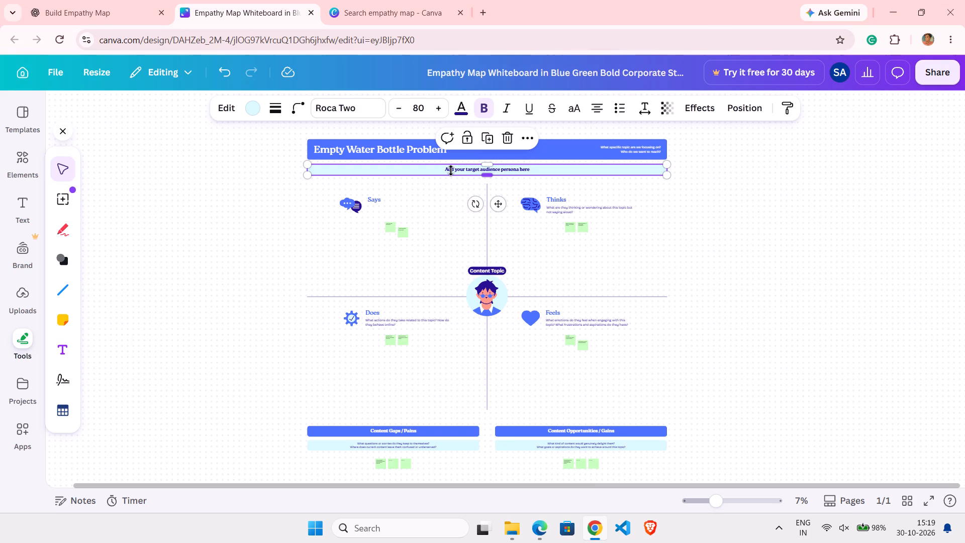
Clear the placeholder question about the specific topic and audience from the blue title banner.
left_click(633, 149)
double_click(638, 151)
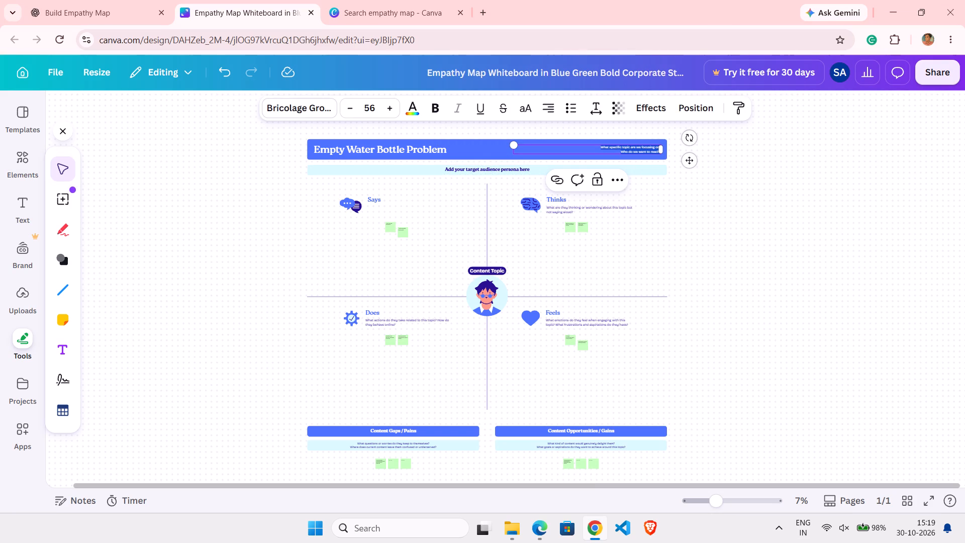
key("BackSpace")
left_click(762, 188)
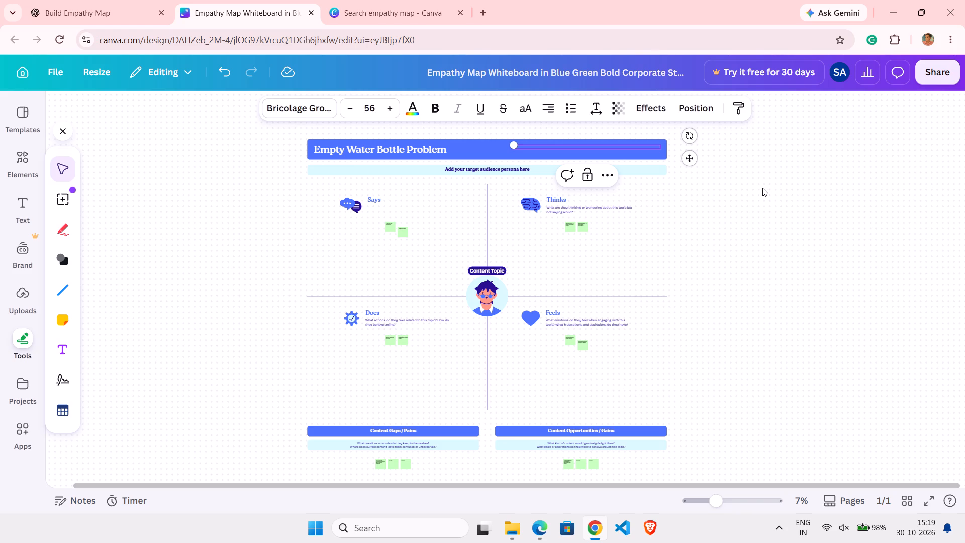
Clear the placeholder text from the target audience persona line under the title banner.
left_click(494, 167)
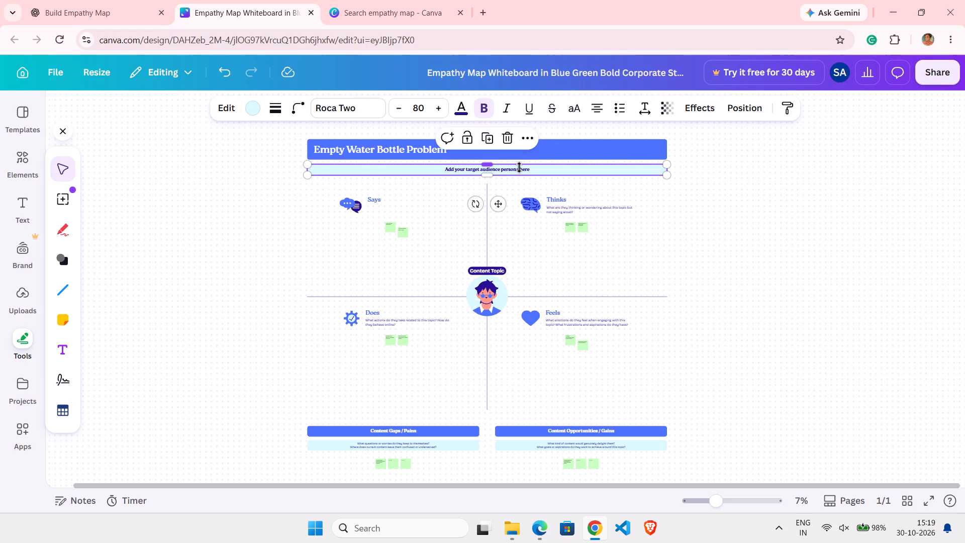
double_click(523, 168)
double_click(530, 169)
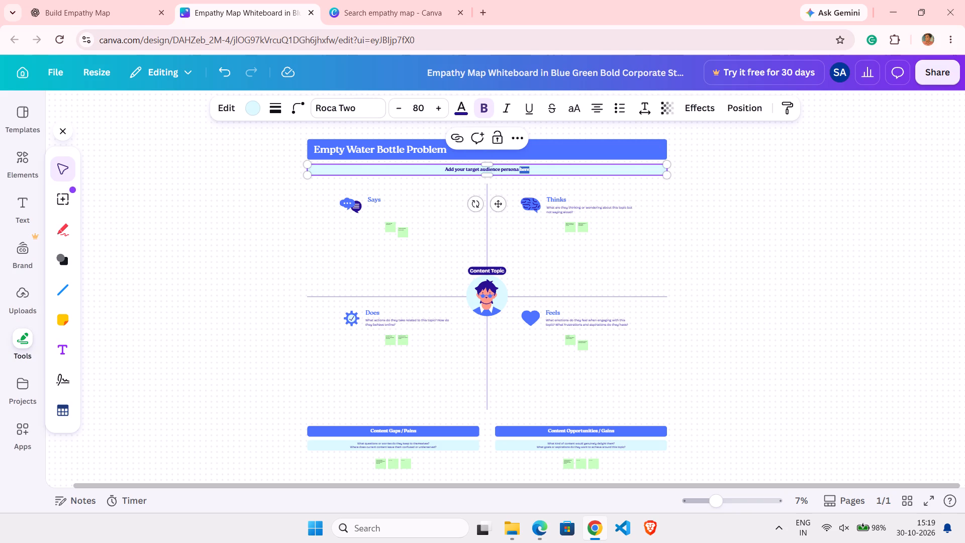
key("BackSpace")
key("BackSpace")
key("BackSpace")
key("BackSpace")
key("BackSpace")
key("BackSpace")
key("BackSpace")
key("BackSpace")
key("BackSpace")
key("BackSpace")
key("BackSpace")
key("BackSpace")
key("BackSpace")
key("BackSpace")
key("BackSpace")
key("BackSpace")
key("BackSpace")
key("BackSpace")
key("BackSpace")
key("BackSpace")
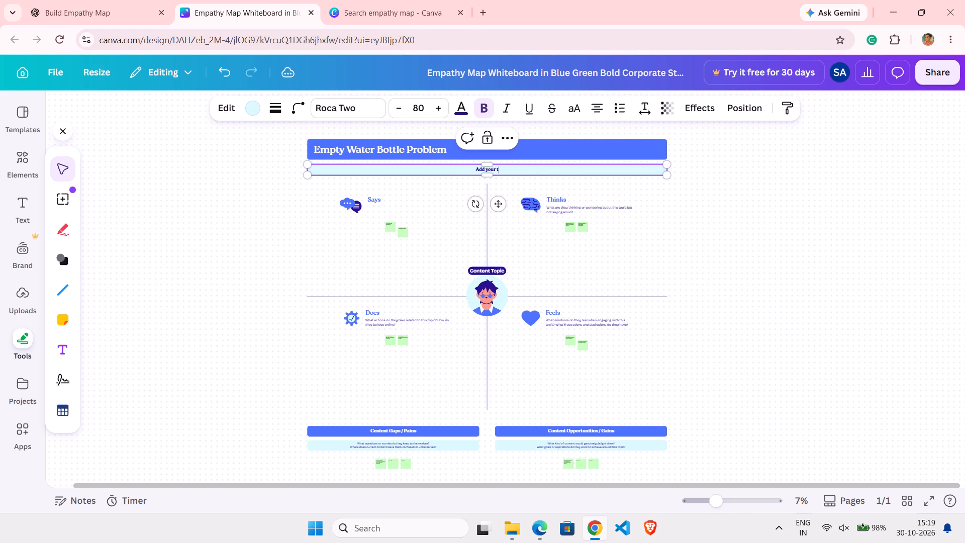
key("BackSpace")
key("BackSpace")
key("BackSpace")
key("BackSpace")
key("BackSpace")
key("BackSpace")
key("BackSpace")
key("BackSpace")
key("BackSpace")
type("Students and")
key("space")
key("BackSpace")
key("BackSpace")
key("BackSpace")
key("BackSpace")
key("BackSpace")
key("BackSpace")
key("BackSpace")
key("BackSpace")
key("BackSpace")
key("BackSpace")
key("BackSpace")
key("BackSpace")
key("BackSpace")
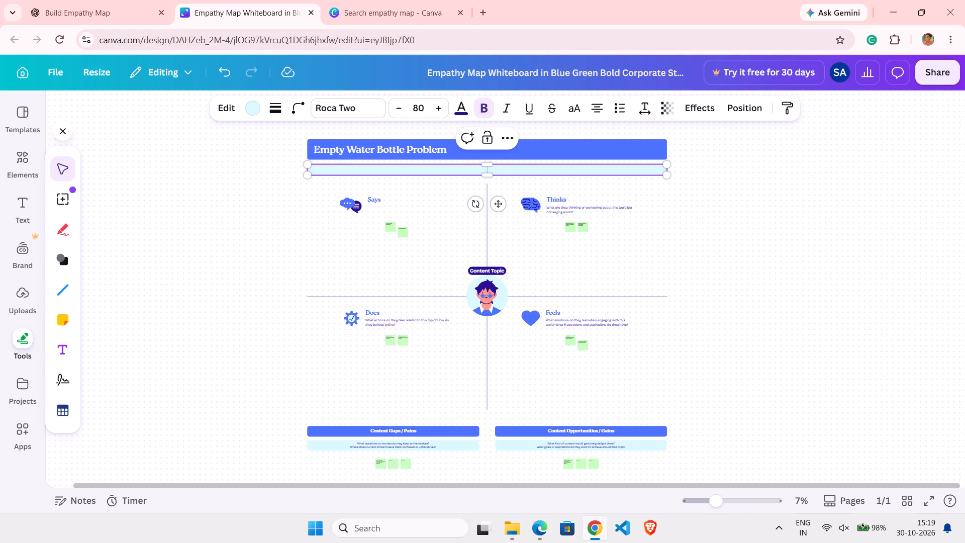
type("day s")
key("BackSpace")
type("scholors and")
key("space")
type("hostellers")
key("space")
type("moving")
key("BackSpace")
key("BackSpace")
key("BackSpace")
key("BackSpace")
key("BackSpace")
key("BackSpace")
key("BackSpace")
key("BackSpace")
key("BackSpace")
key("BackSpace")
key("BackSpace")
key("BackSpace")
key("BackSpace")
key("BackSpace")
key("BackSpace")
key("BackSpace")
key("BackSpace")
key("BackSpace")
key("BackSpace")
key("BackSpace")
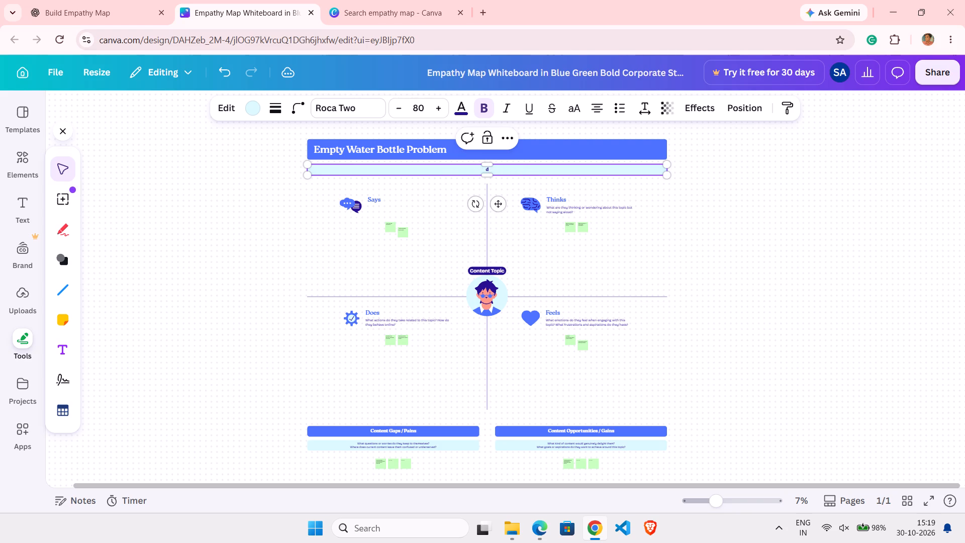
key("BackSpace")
Switch to Edge and check the target users entry in the P16 brief.
left_click(538, 529)
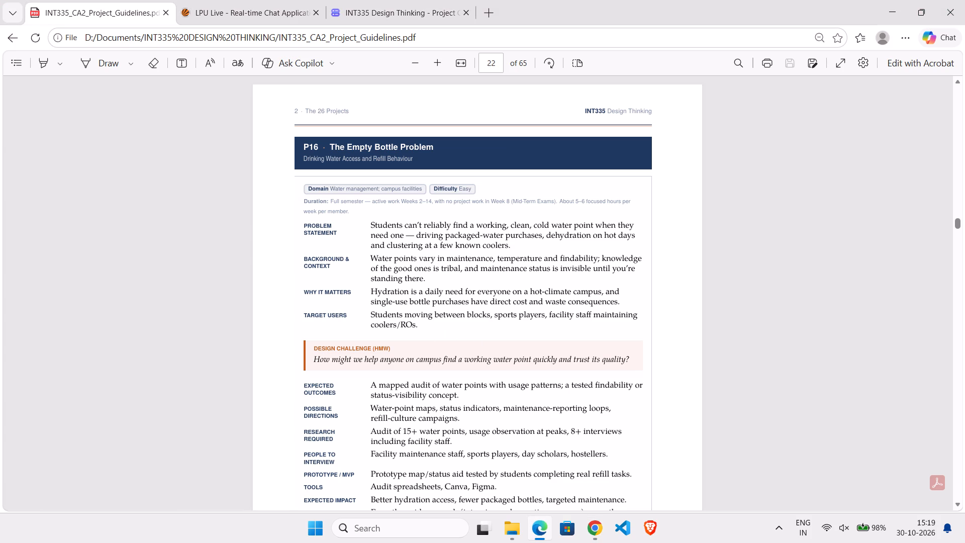
left_click_drag(369, 313, 436, 342)
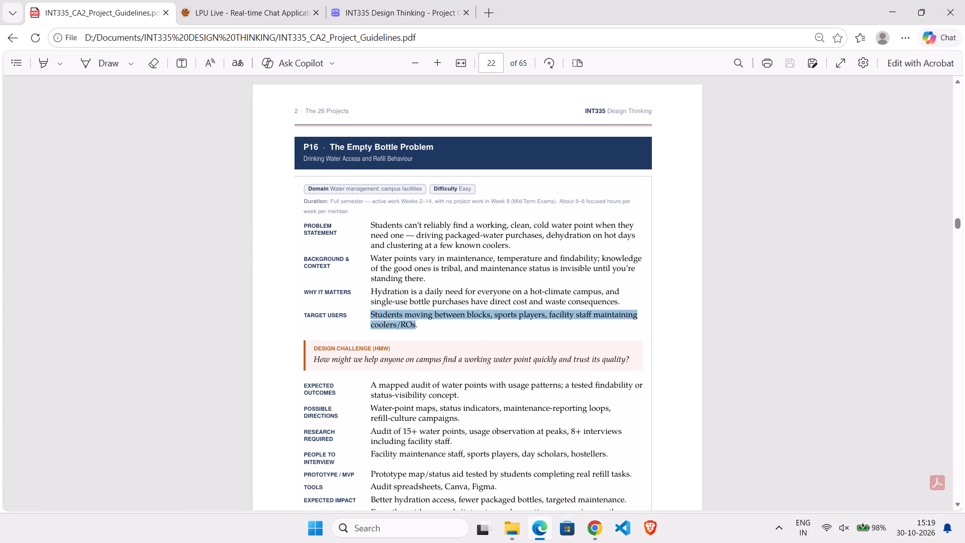
left_click_drag(436, 342, 545, 318)
left_click(535, 316)
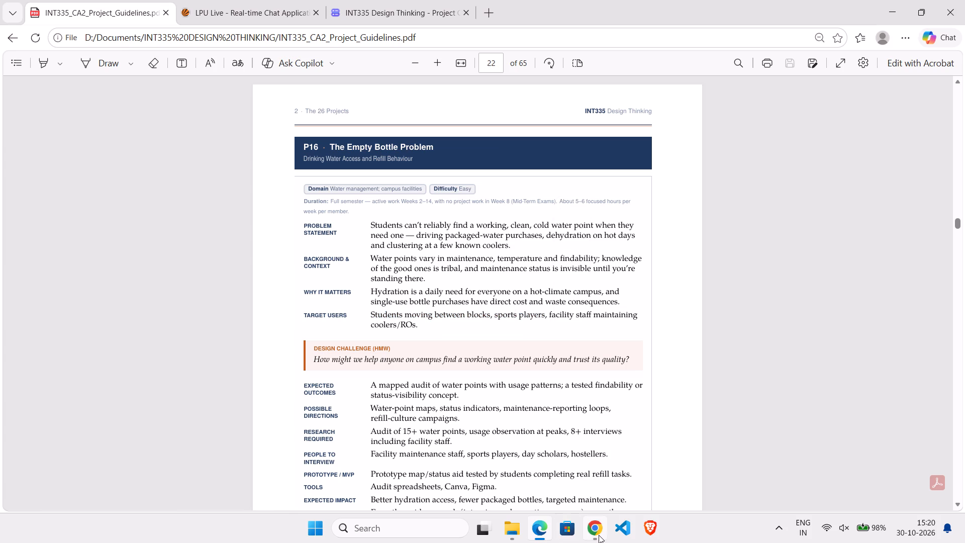
Return to the Canva whiteboard in Chrome and enter "Students & Hostellers" as the target audience persona.
left_click(599, 535)
type("Students & H")
type("ostellers")
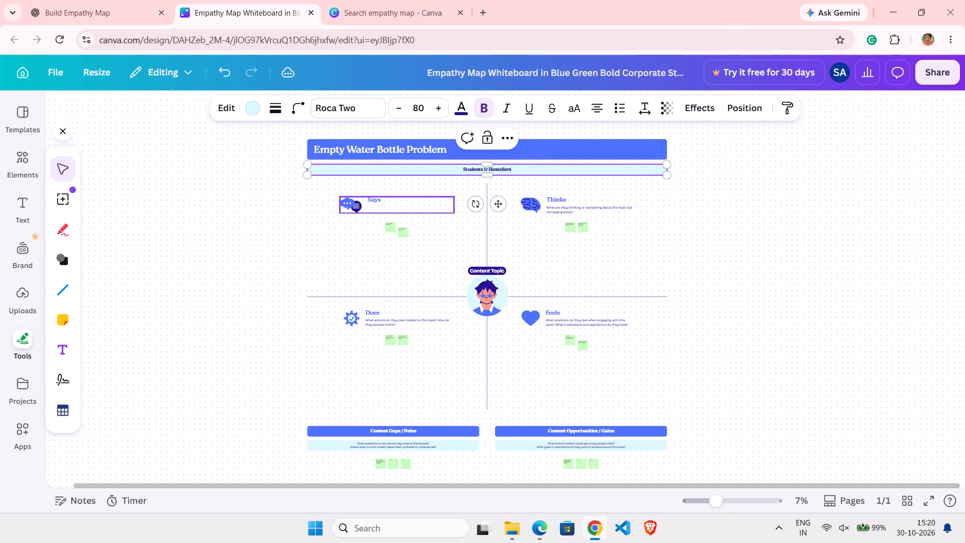
Slightly enlarge the icon-and-heading groups of the Says, Thinks, Does and Feels quadrants.
left_click(390, 203)
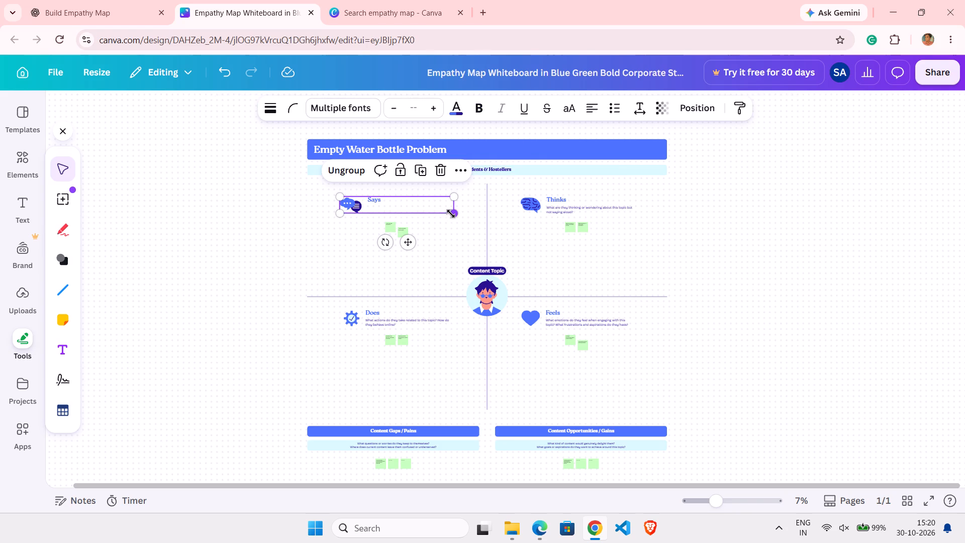
left_click_drag(452, 215, 476, 229)
left_click(551, 207)
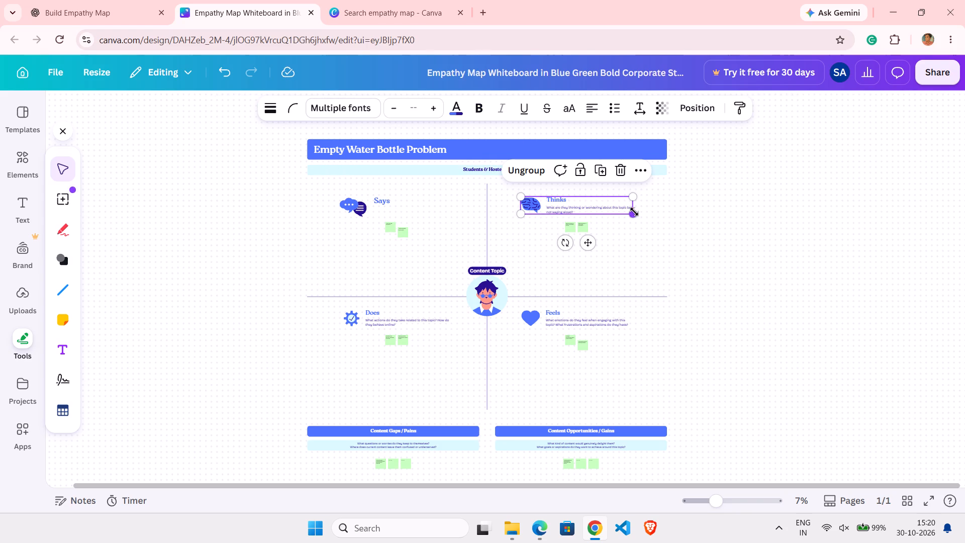
left_click_drag(637, 212, 669, 221)
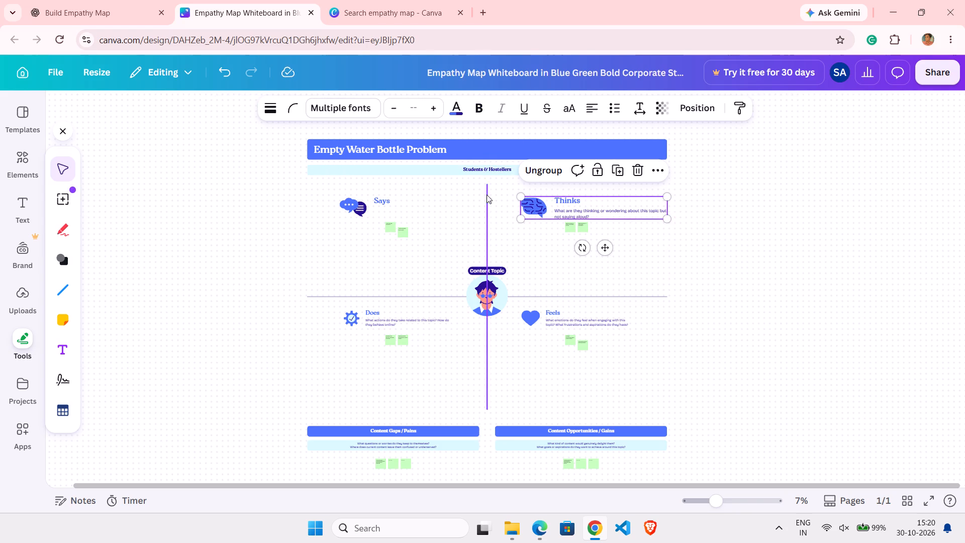
left_click(388, 322)
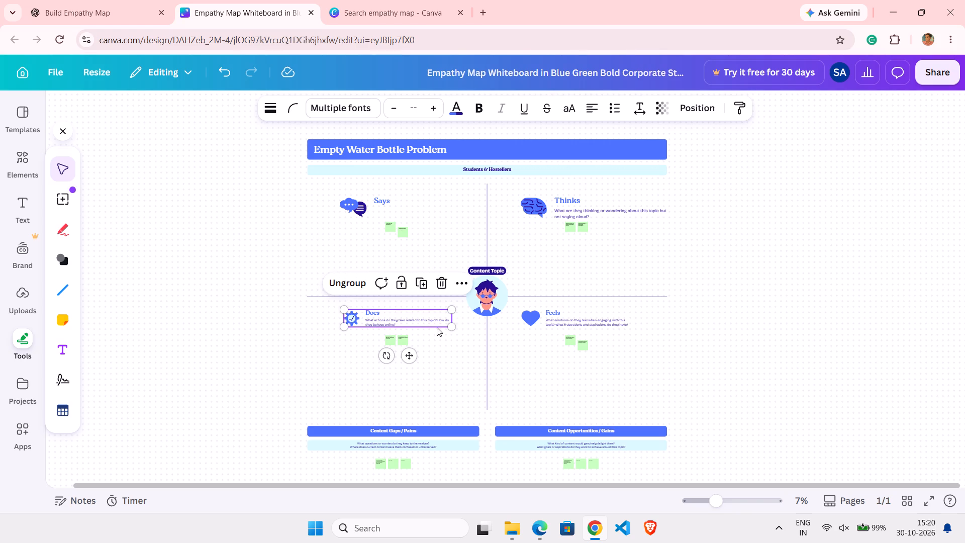
left_click_drag(452, 325, 472, 333)
left_click(543, 319)
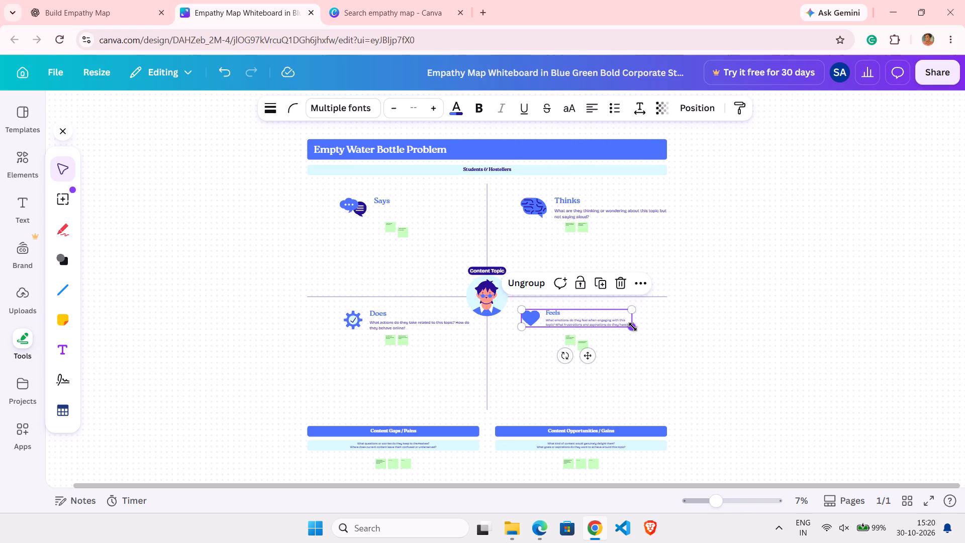
left_click_drag(633, 327, 660, 340)
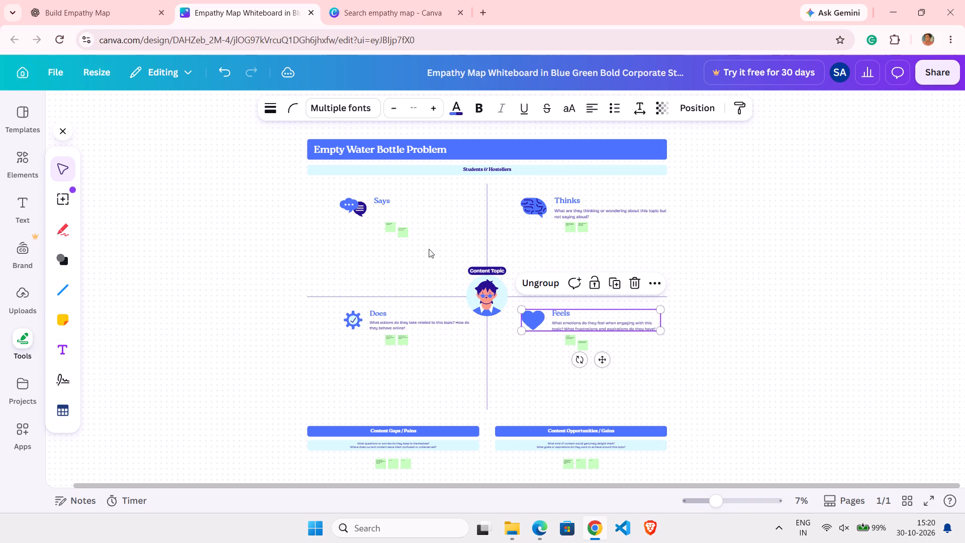
Enlarge the first Says sticky note, about finding clear information, and place it below the speech bubble icon at the quadrant's left.
left_click(390, 228)
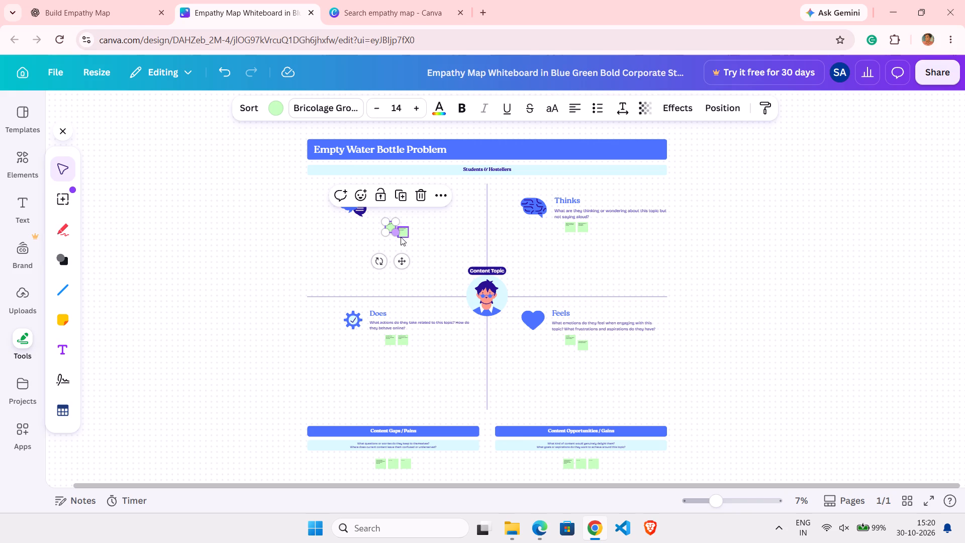
left_click_drag(396, 234, 422, 265)
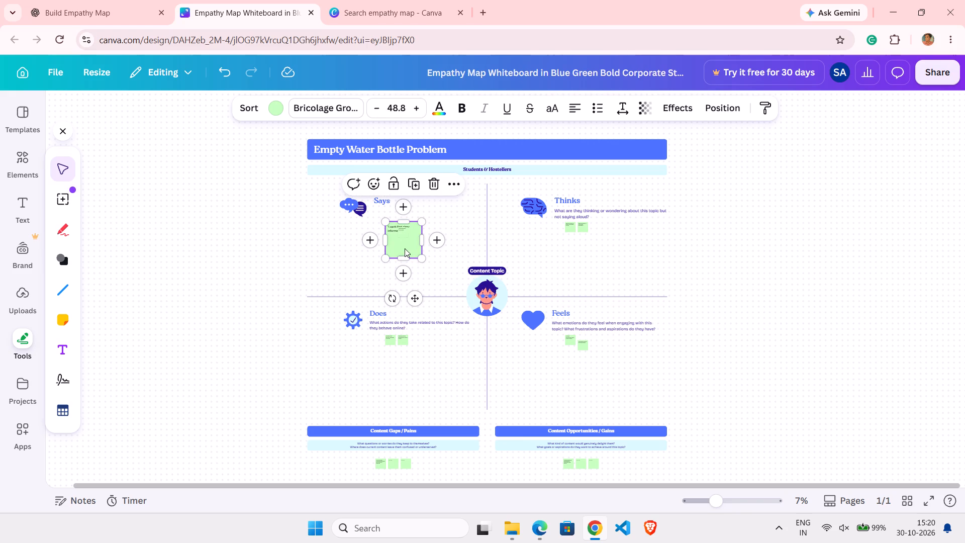
left_click_drag(403, 246, 343, 246)
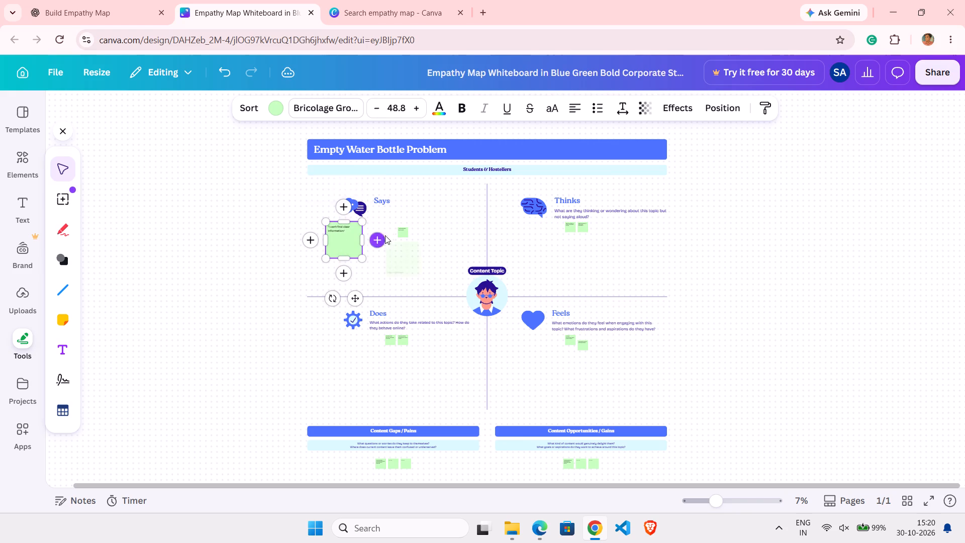
Enlarge the "I wish there were a simpler guide" sticky note and align it beside the first Says note.
left_click(401, 231)
left_click_drag(413, 238, 437, 263)
left_click_drag(413, 244, 397, 238)
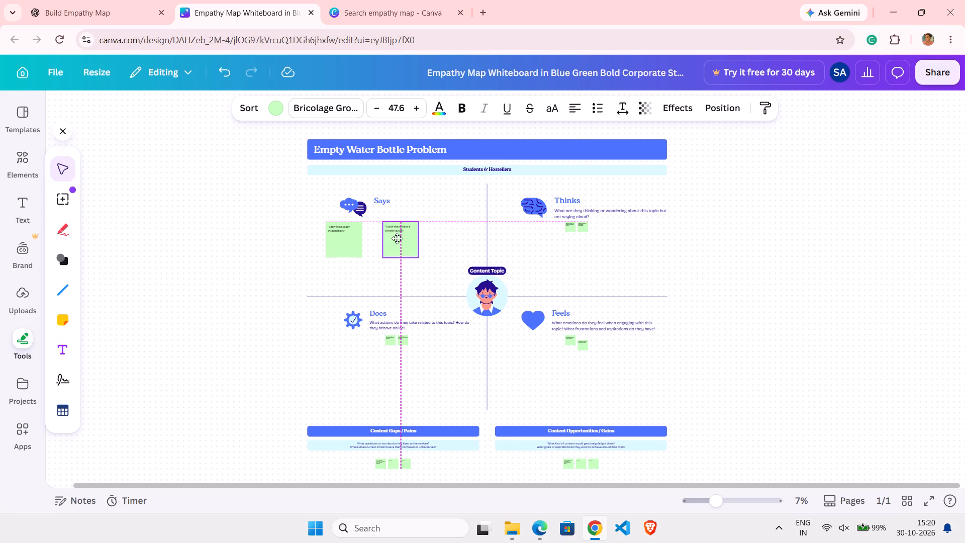
left_click_drag(397, 238, 393, 238)
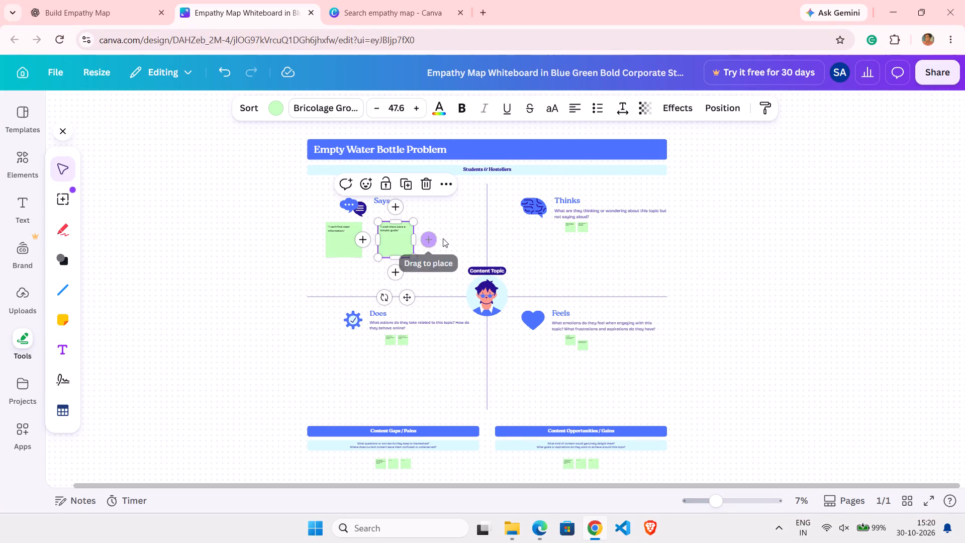
left_click(443, 238)
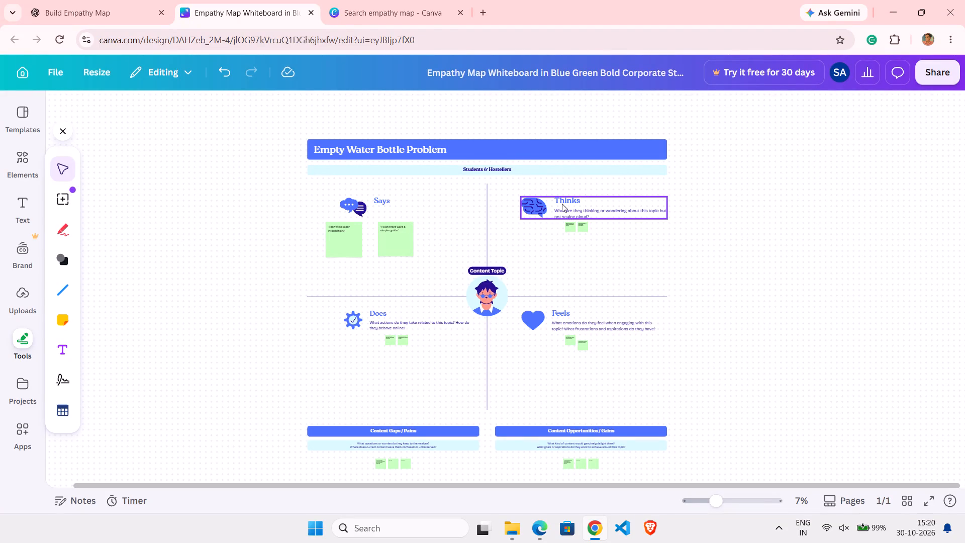
Clear the placeholder questions under the Thinks, Feels and Does headings.
left_click(578, 211)
double_click(587, 211)
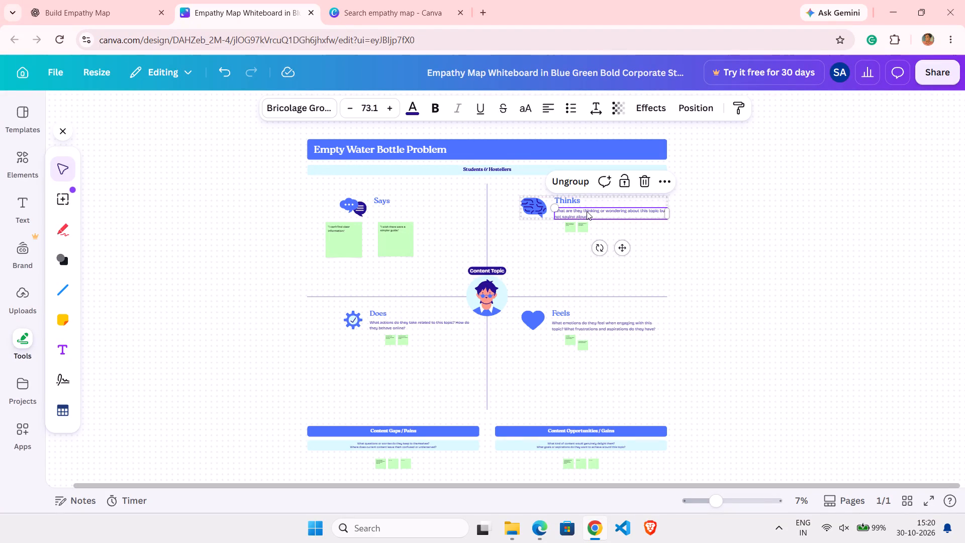
key("BackSpace")
left_click(782, 232)
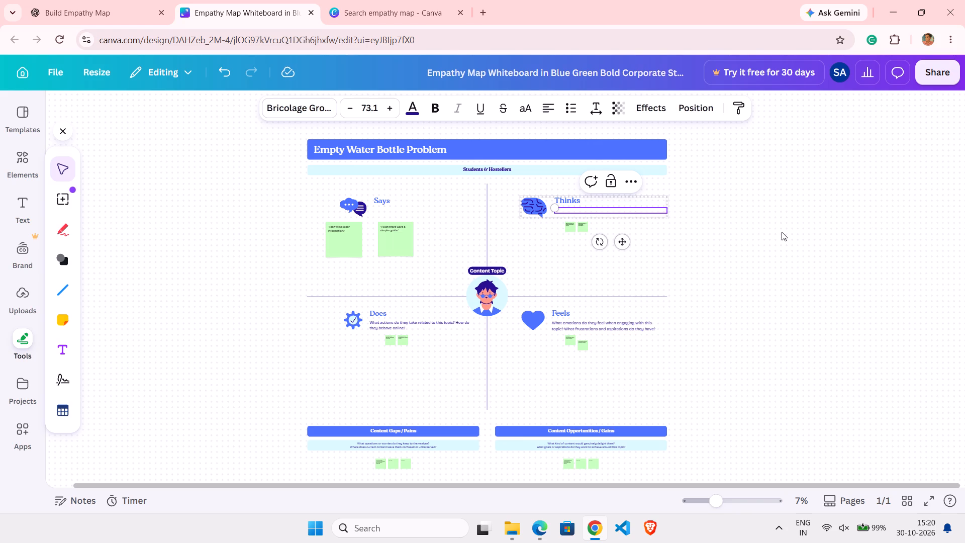
left_click(606, 327)
double_click(598, 326)
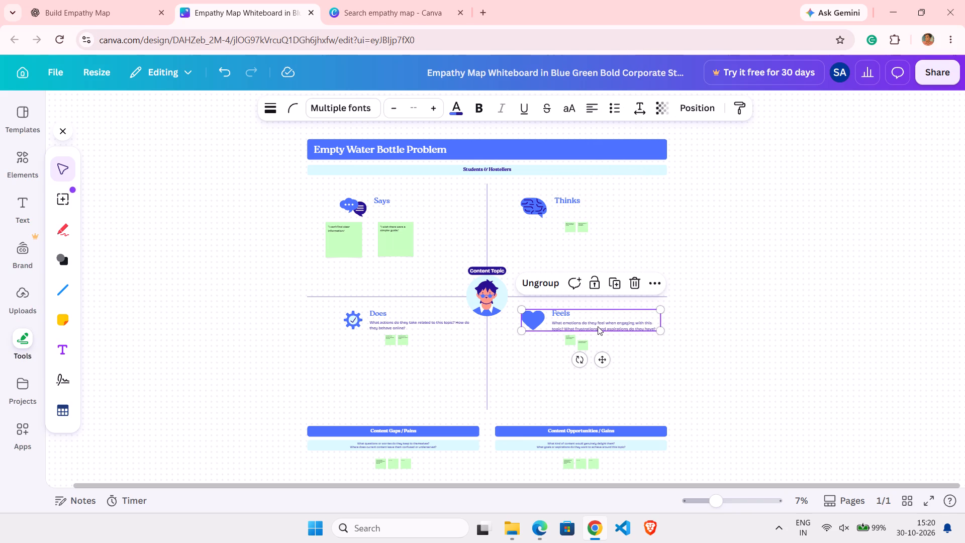
key("BackSpace")
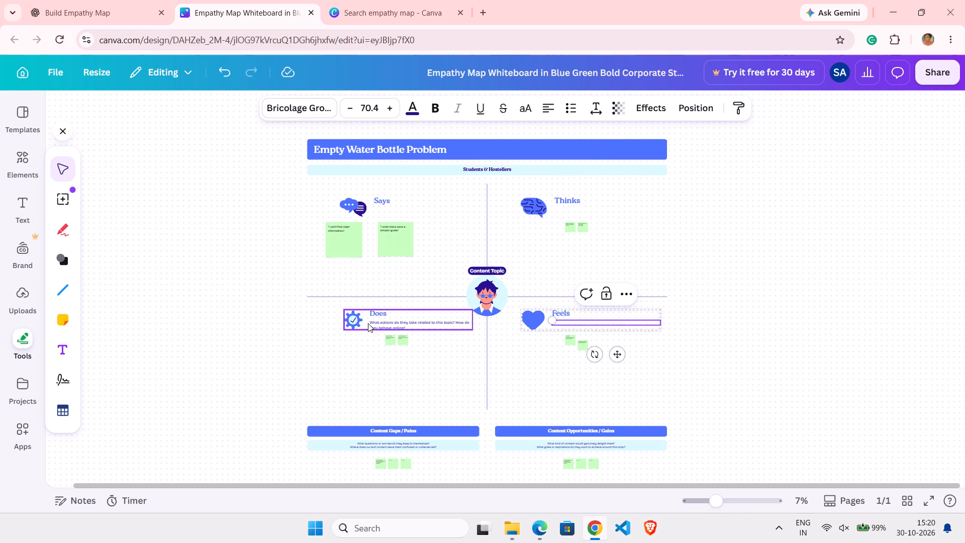
left_click(381, 314)
double_click(389, 324)
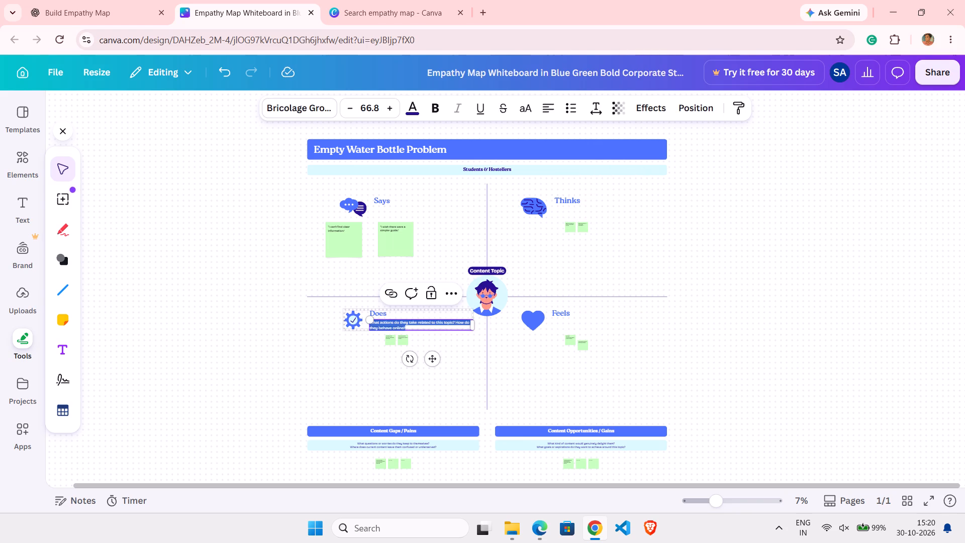
key("BackSpace")
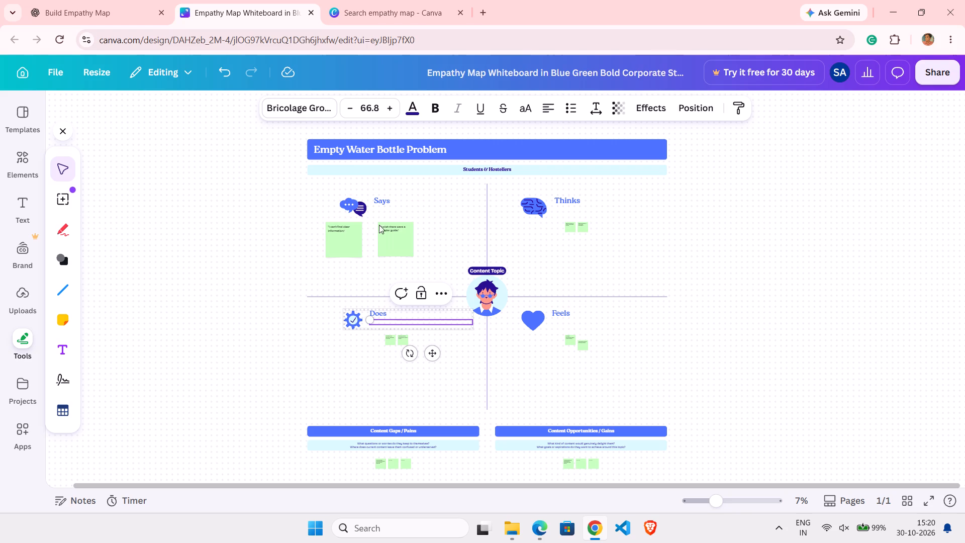
Enlarge the "I wish there were a simpler guide" sticky note under Says to about 1,190 by 1,190.
left_click(398, 243)
left_click_drag(415, 258, 417, 260)
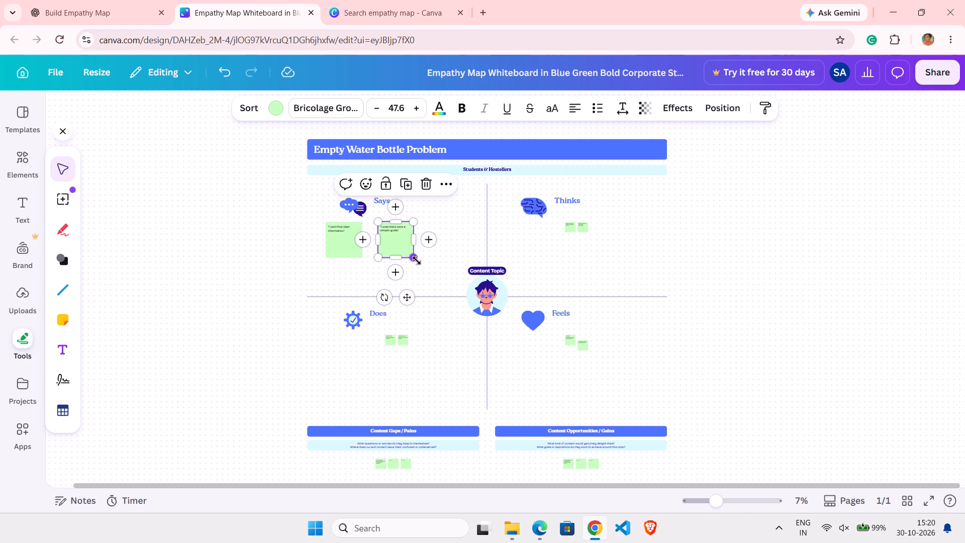
left_click_drag(417, 260, 428, 280)
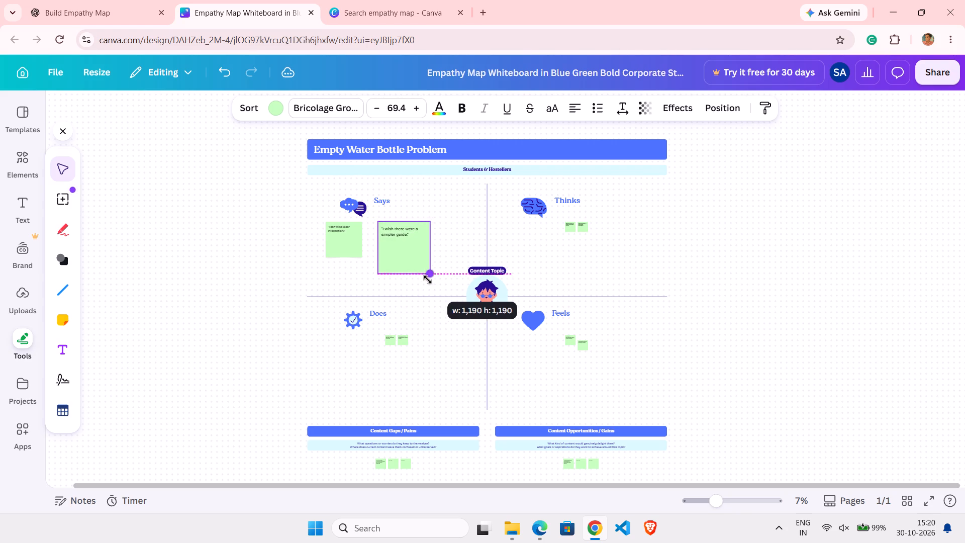
left_click_drag(428, 280, 428, 279)
Enlarge the first Says sticky note, about finding clear information, to about 1,120 by 1,120.
left_click(342, 243)
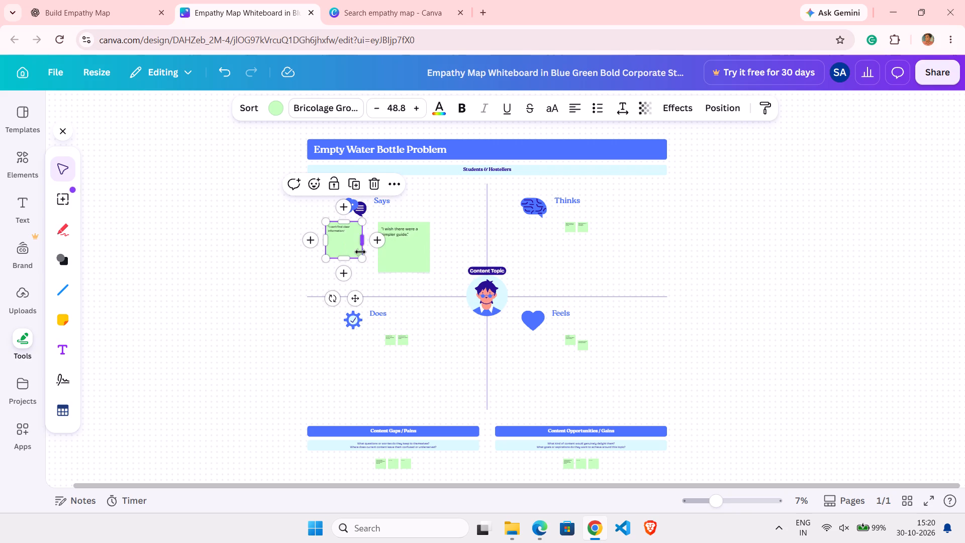
left_click_drag(361, 260, 366, 278)
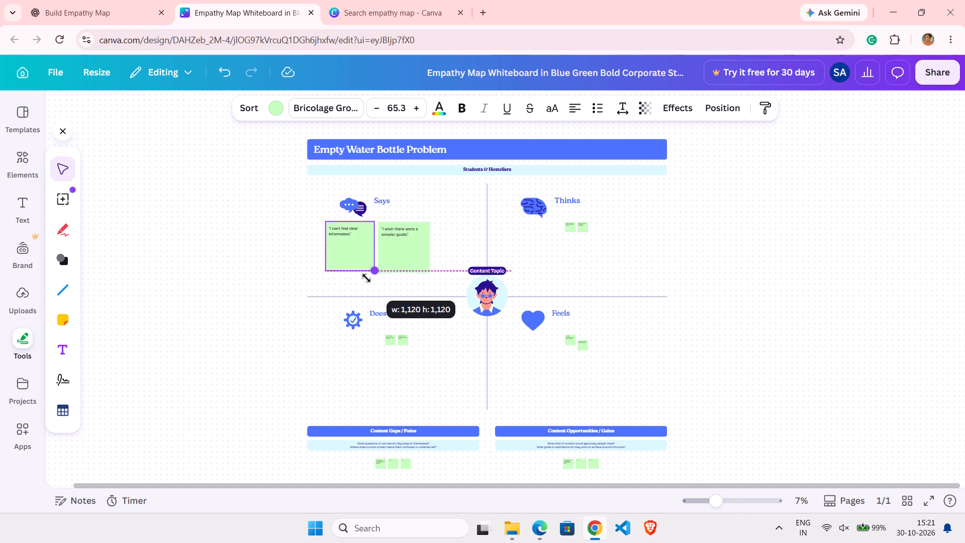
left_click_drag(366, 278, 366, 278)
Duplicate the "I wish there were a simpler guide" note and place the copy beside it as a third Says note.
left_click(414, 259)
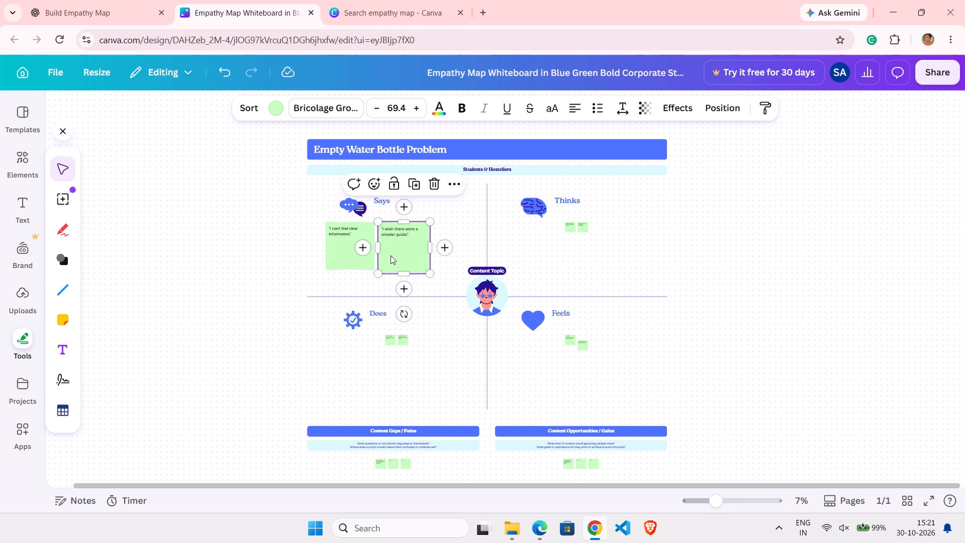
left_click(416, 185)
left_click_drag(411, 240, 460, 241)
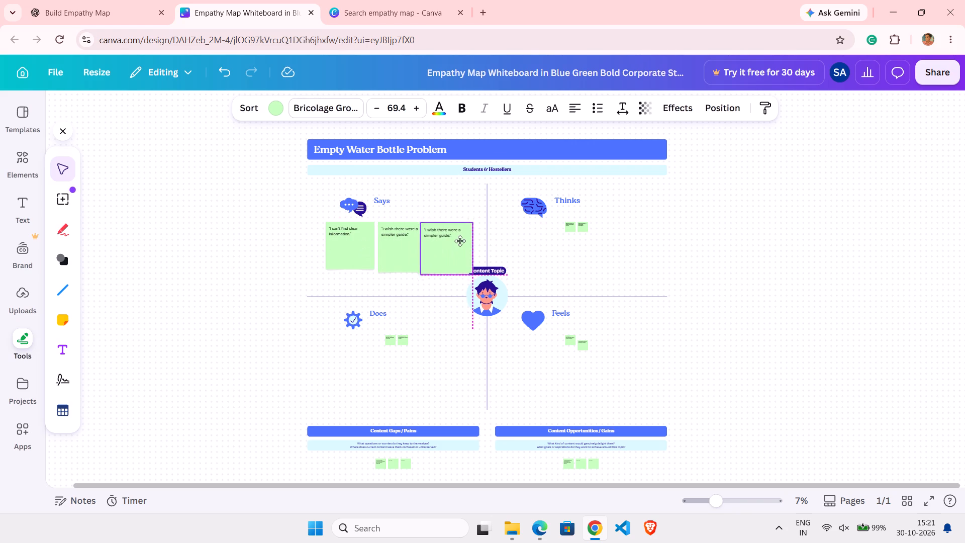
left_click_drag(460, 241, 465, 241)
Enlarge the "I can't find clear information" note slightly and align it with the left edge of the title banner.
left_click_drag(348, 239, 342, 239)
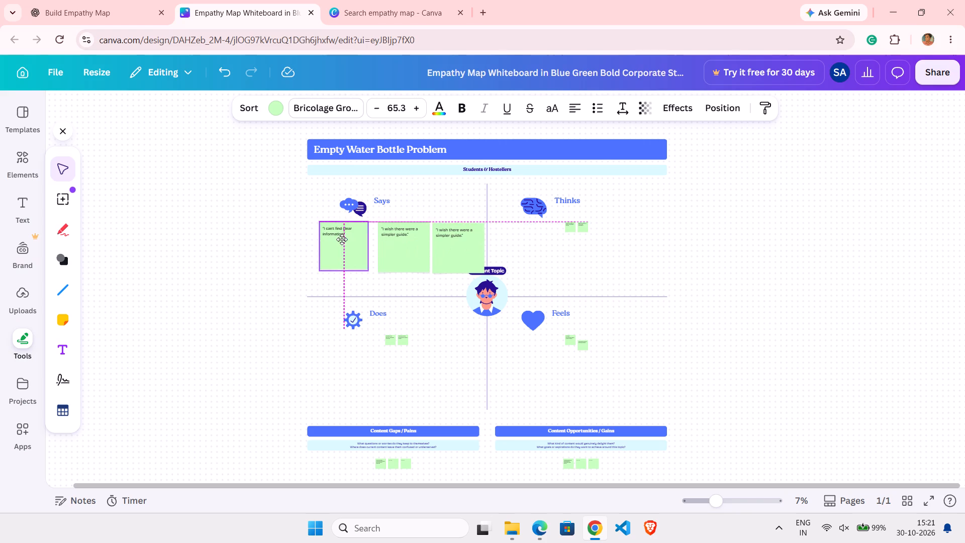
left_click_drag(342, 239, 339, 243)
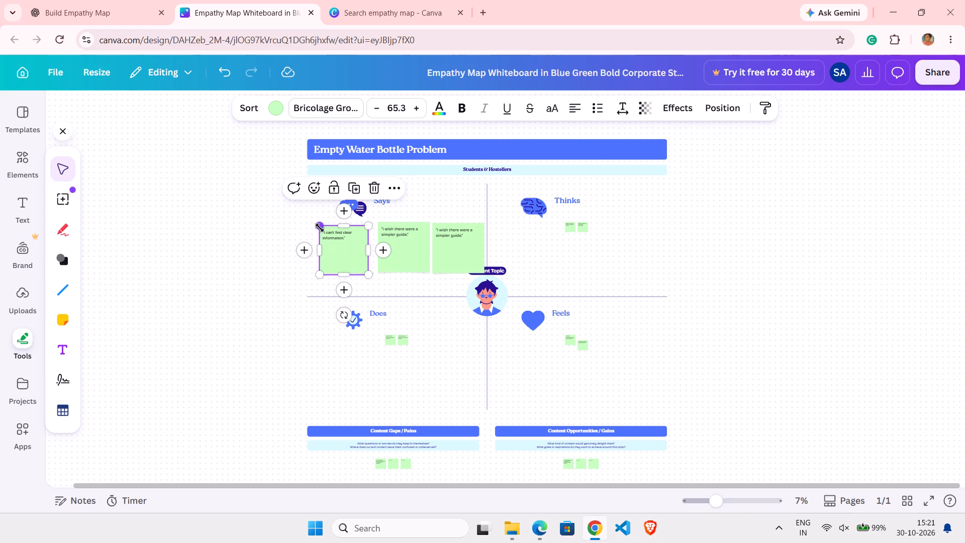
left_click_drag(320, 228, 312, 224)
left_click_drag(331, 242, 326, 243)
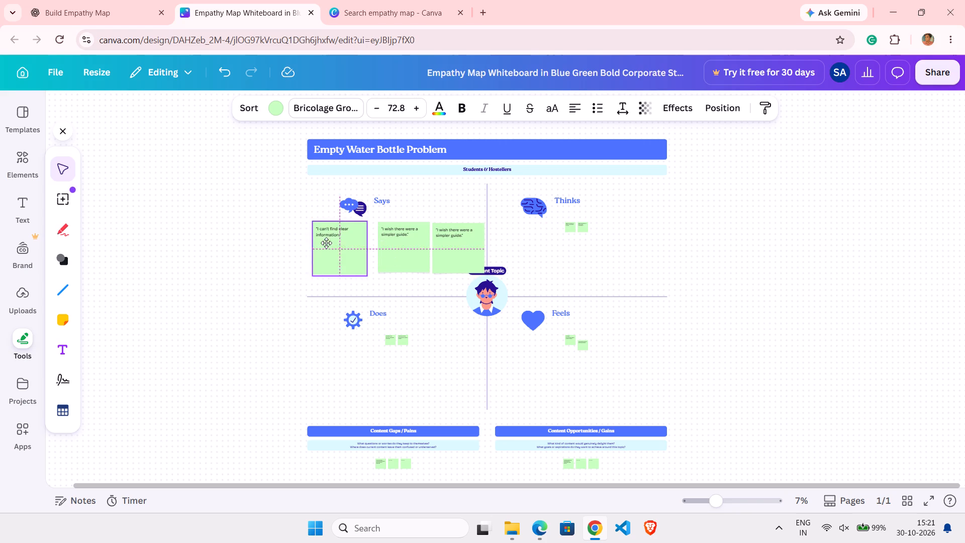
left_click_drag(326, 243, 326, 243)
Reposition and slightly enlarge the two "simpler guide" notes to form an evenly spaced row matching the first Says note.
left_click(398, 249)
left_click_drag(398, 249, 397, 249)
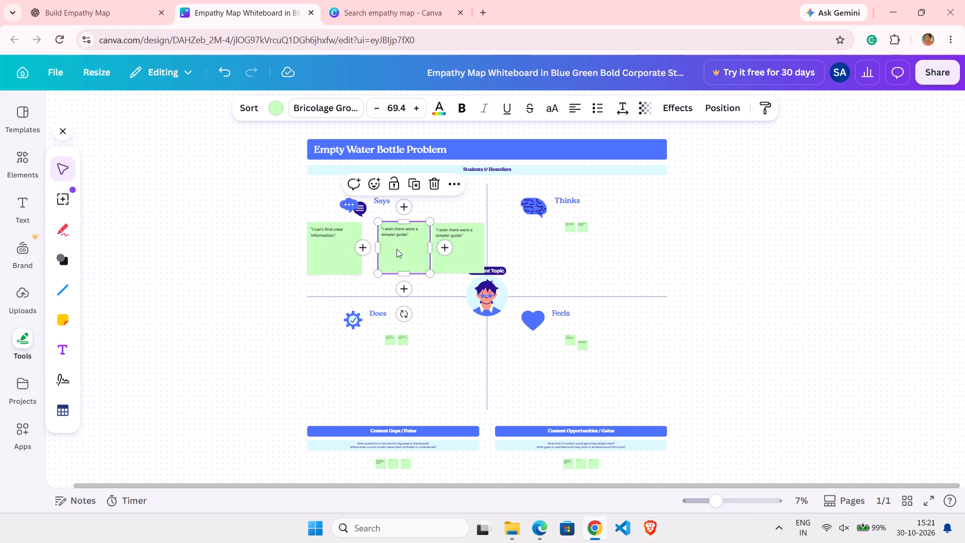
left_click_drag(397, 249, 390, 251)
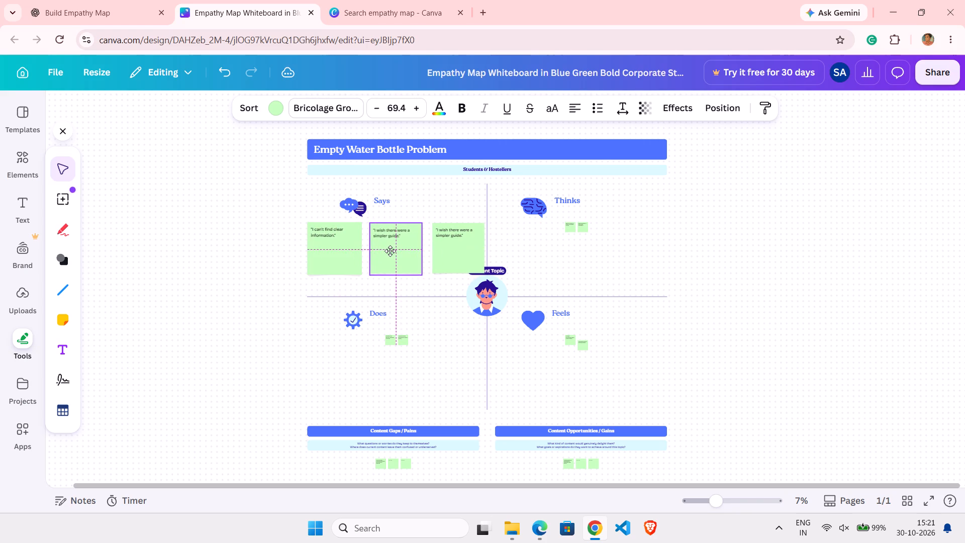
left_click_drag(390, 251, 391, 251)
double_click(449, 257)
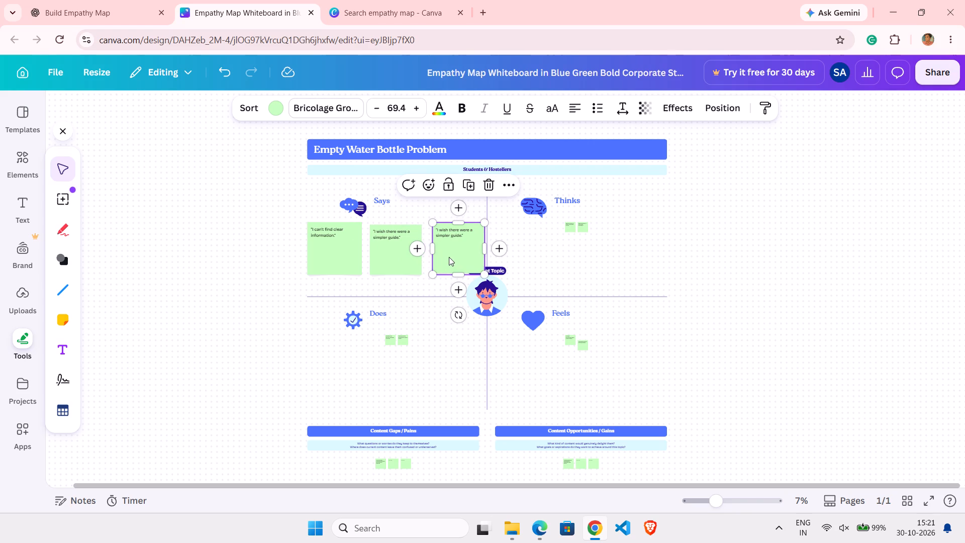
left_click(388, 238)
left_click(371, 225)
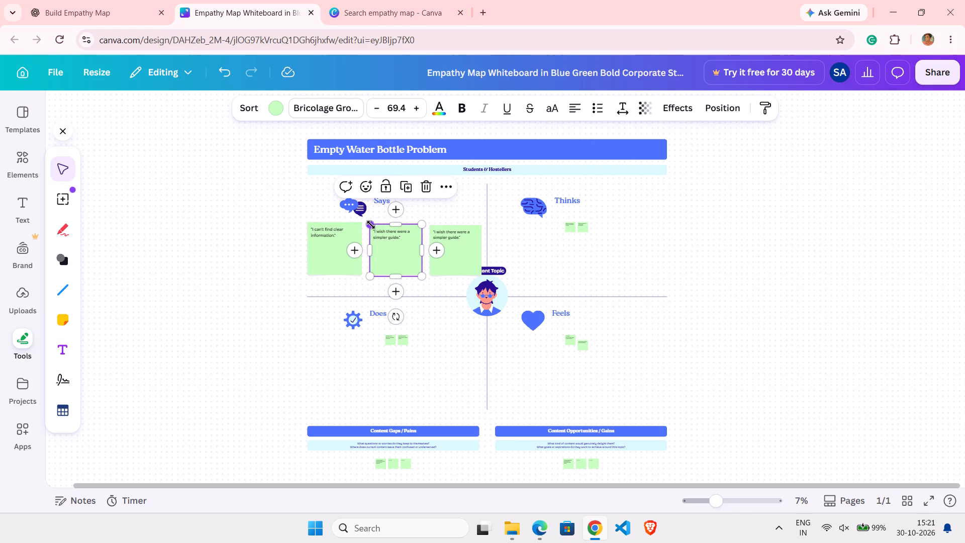
left_click(459, 242)
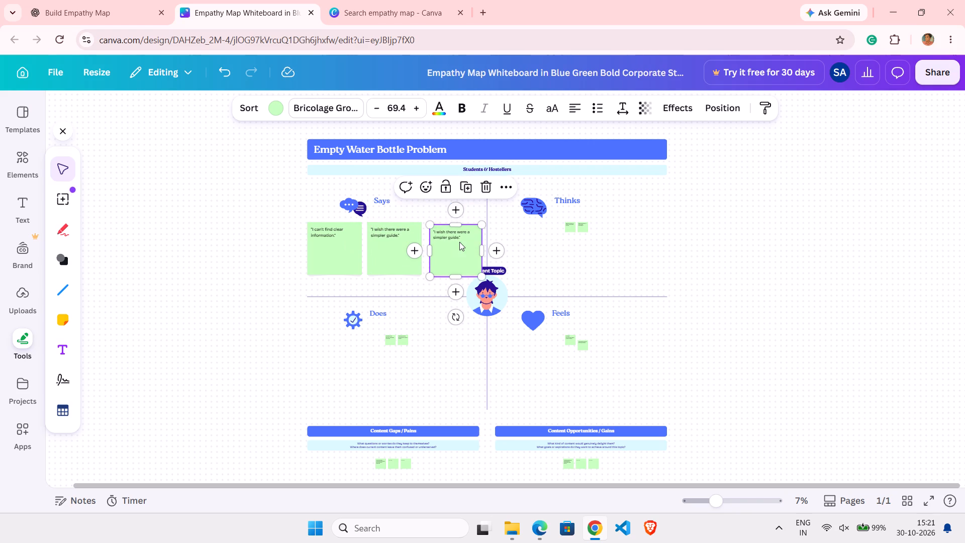
left_click_drag(428, 223, 423, 221)
left_click(554, 246)
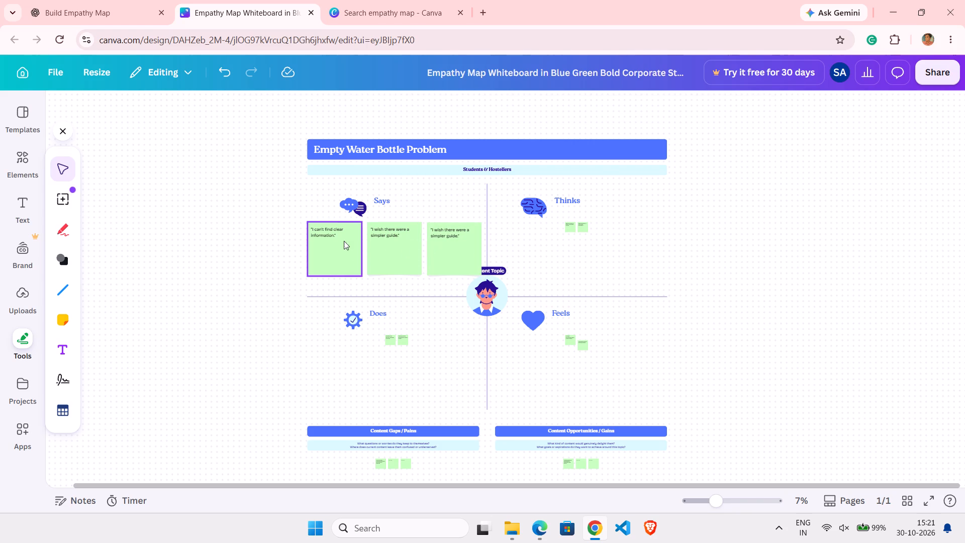
Duplicate all three Says sticky notes together and place the copies in a row under the Thinks heading.
left_click(333, 244)
left_click(406, 239, "shift")
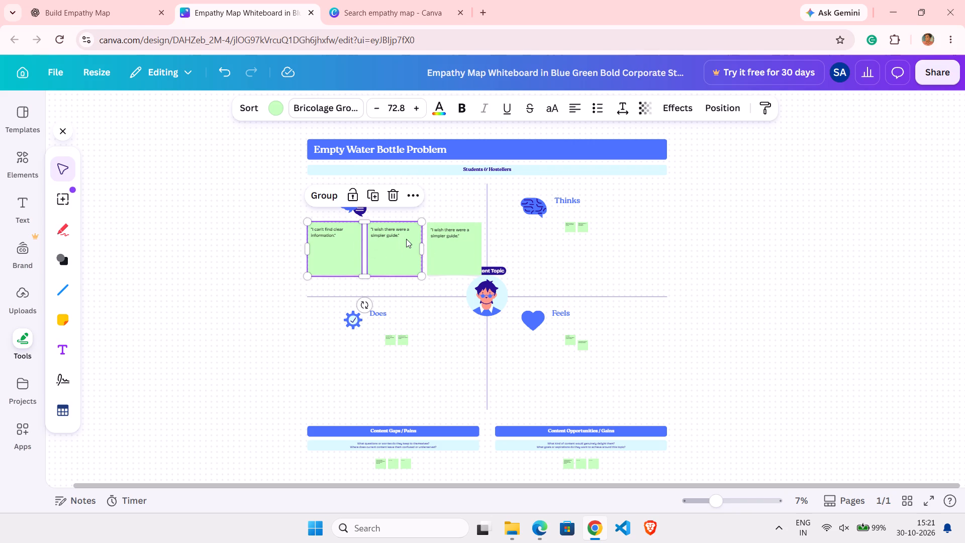
left_click(444, 244, "shift")
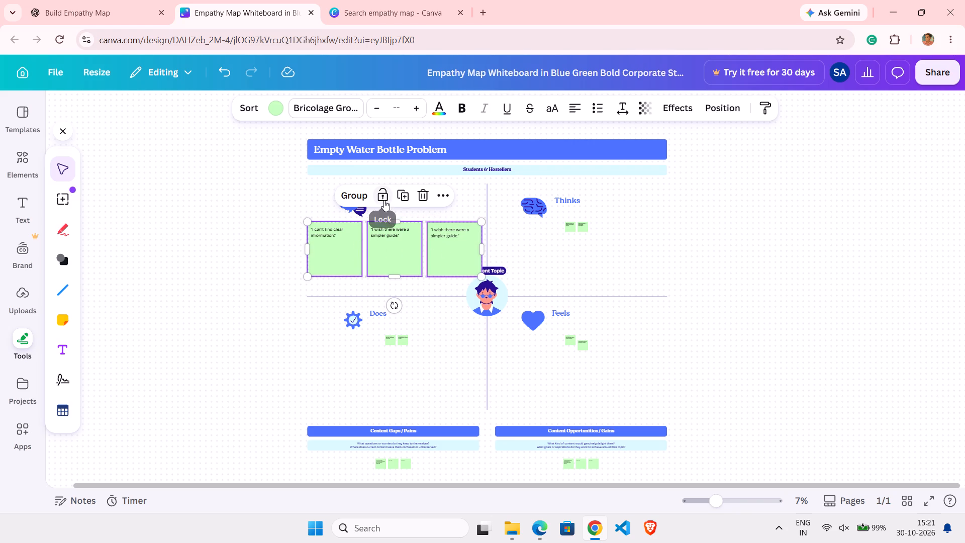
left_click(384, 200)
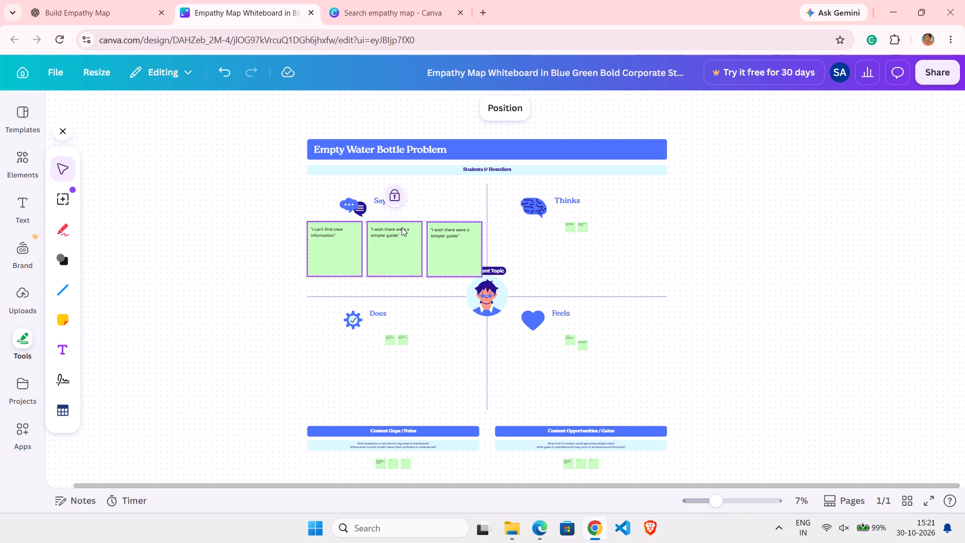
left_click(394, 198)
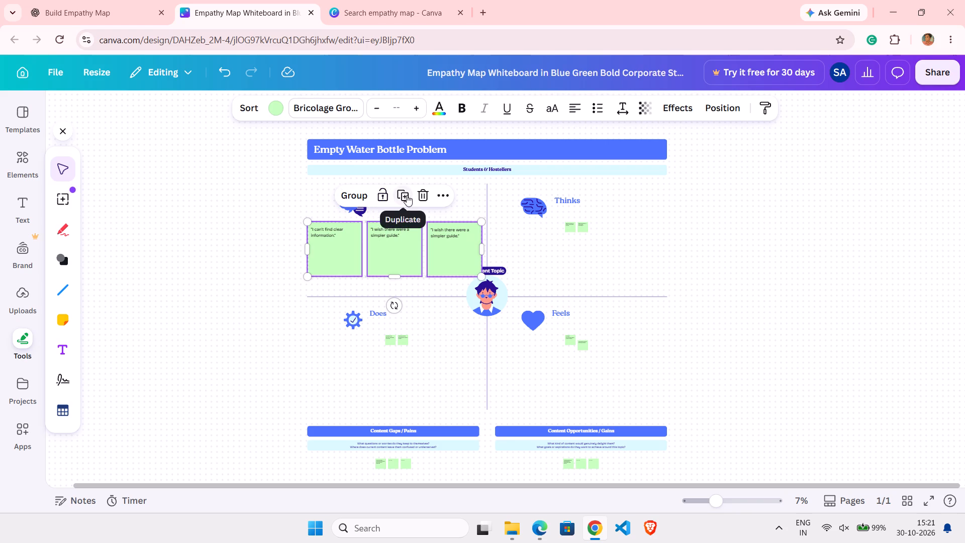
left_click(407, 195)
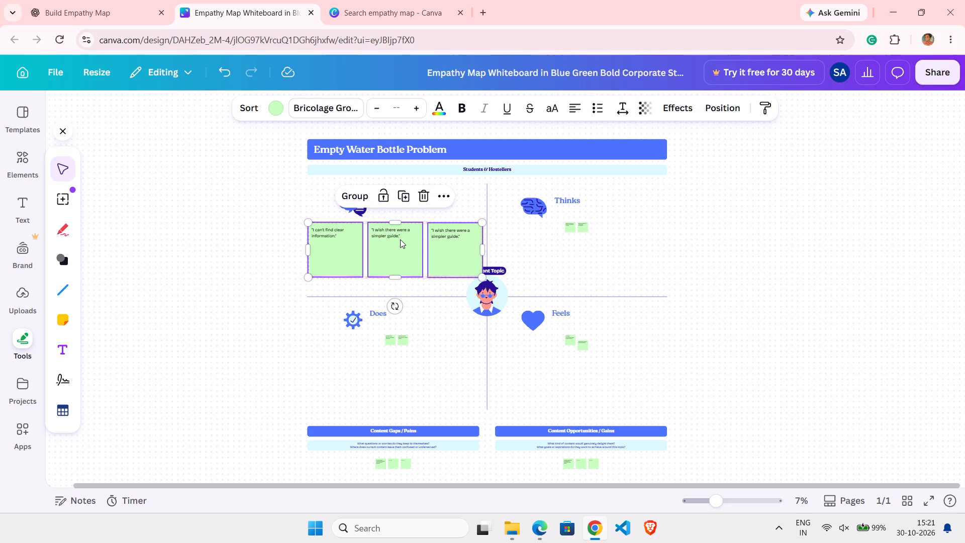
left_click_drag(400, 239, 587, 238)
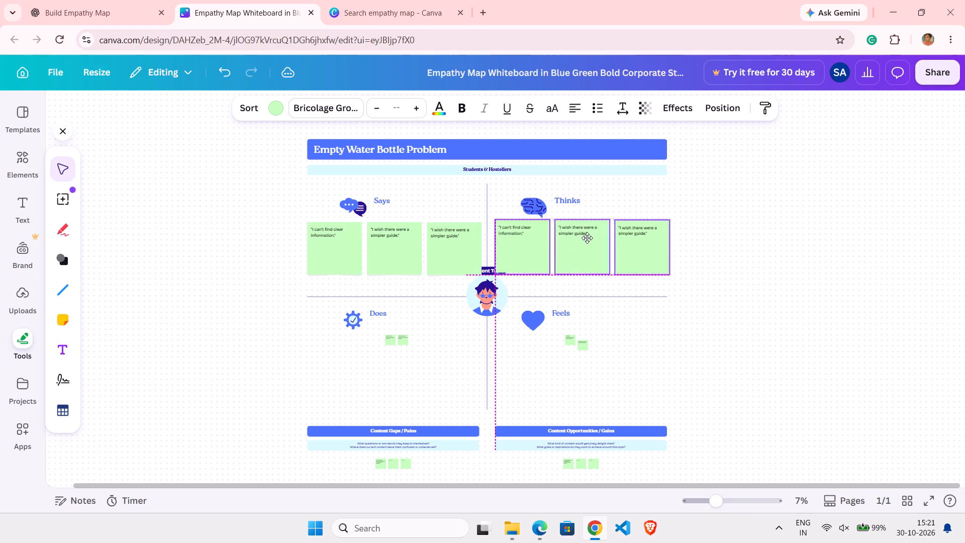
left_click_drag(587, 238, 594, 239)
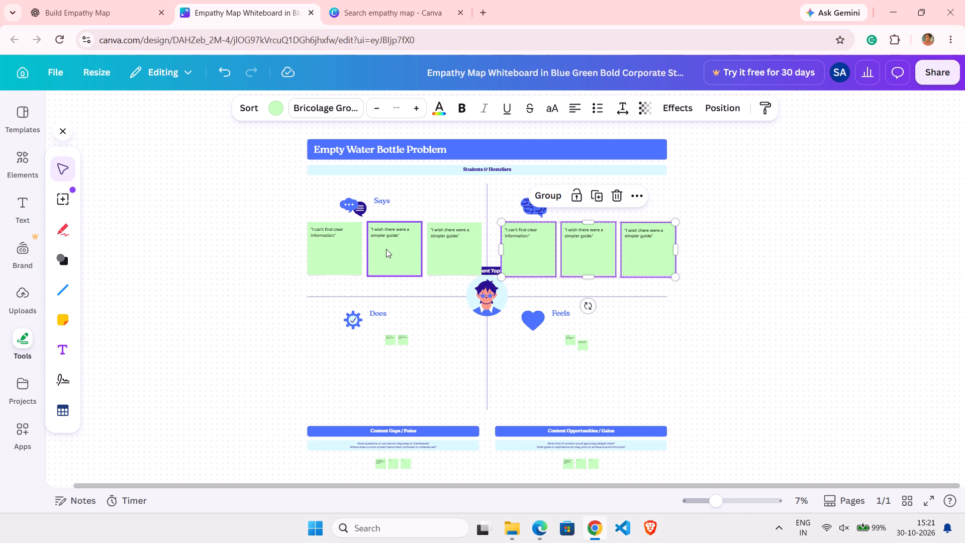
Duplicate the row of three Thinks sticky notes twice.
left_click(600, 202)
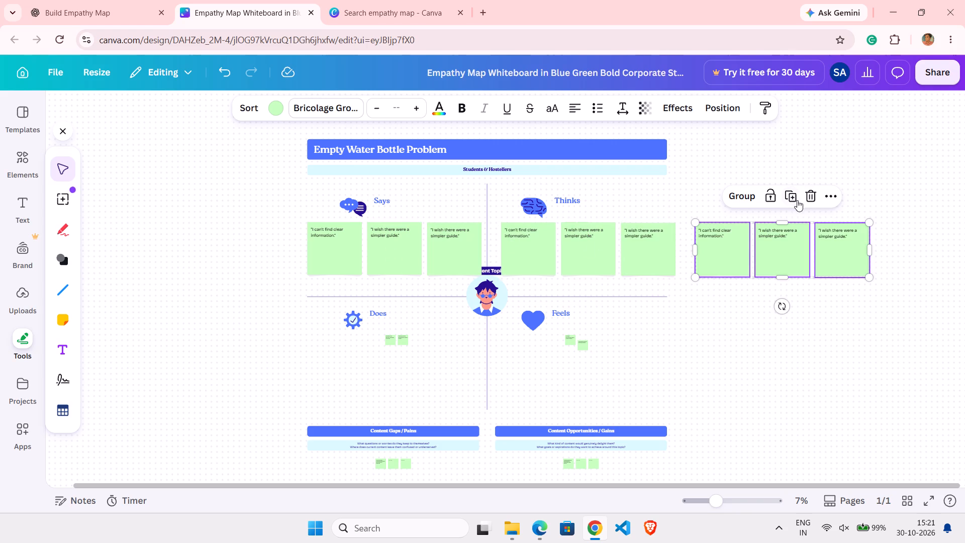
left_click(792, 199)
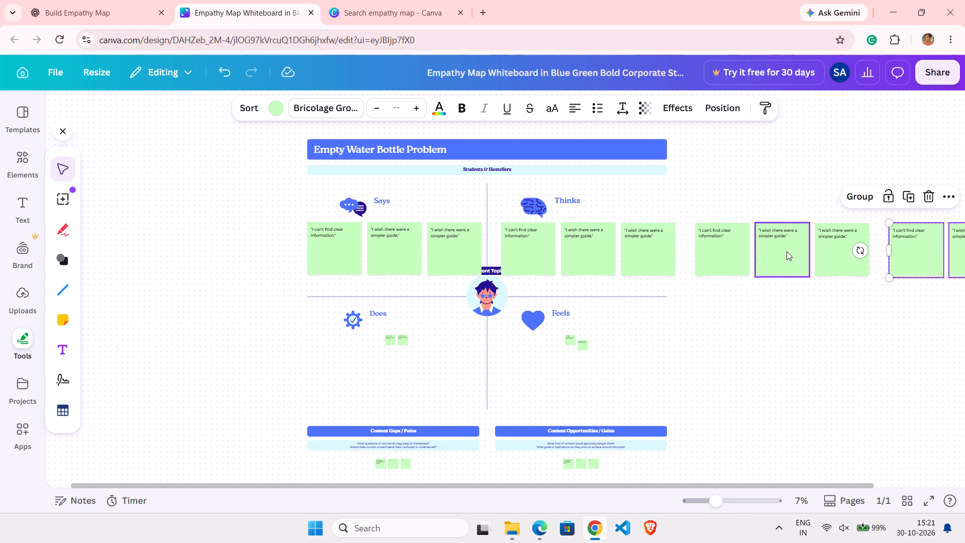
Move the first spare set of three sticky notes under the Does heading, aligned below the Says row.
left_click(716, 264)
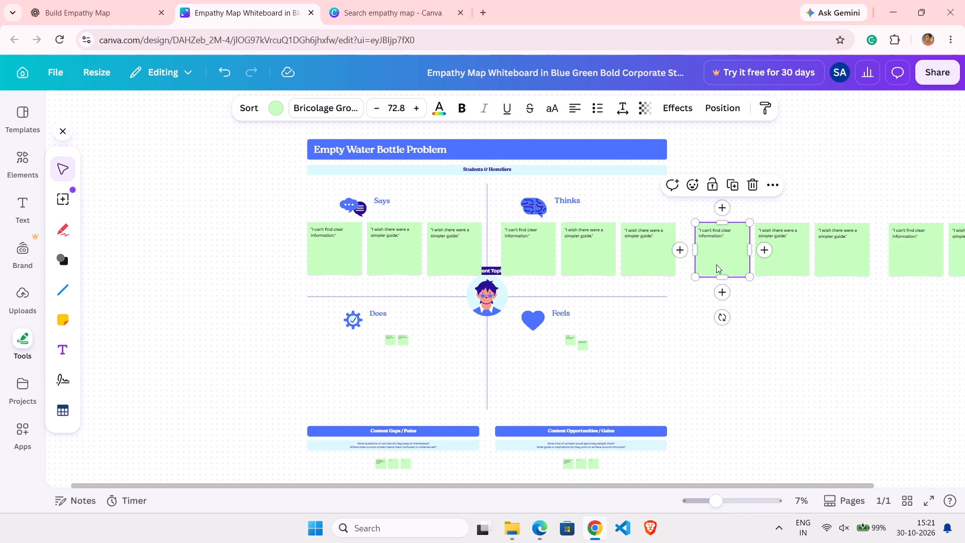
left_click(796, 254, "shift")
left_click(844, 250, "shift")
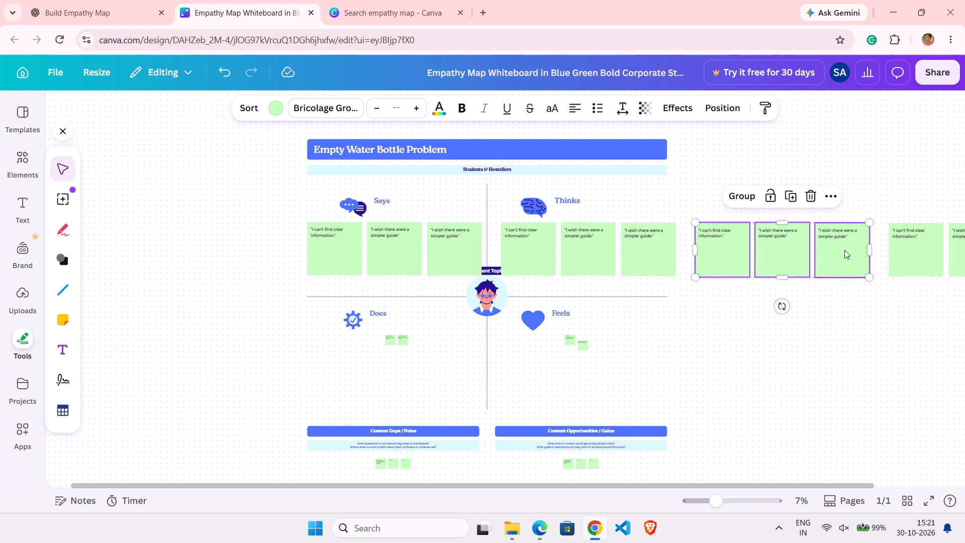
left_click_drag(776, 246, 408, 370)
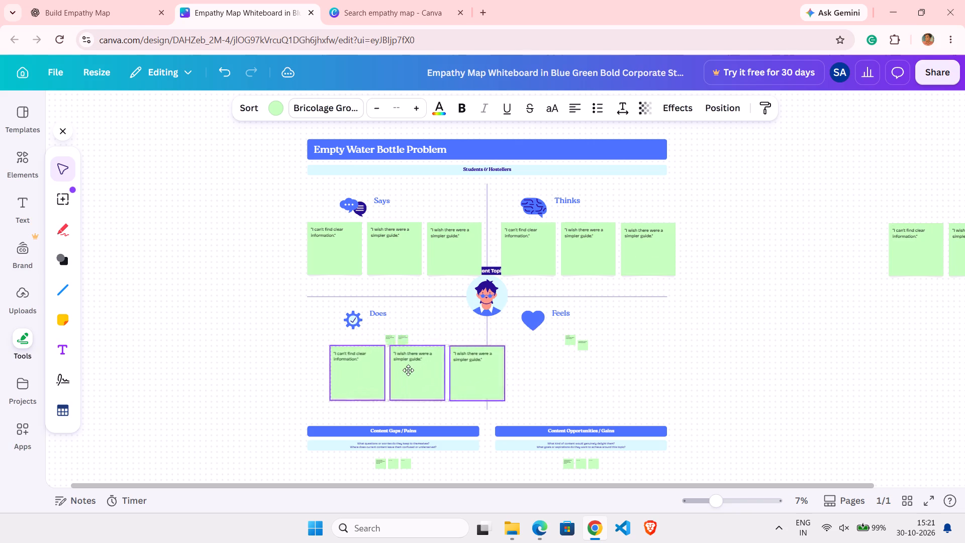
left_click_drag(408, 370, 395, 358)
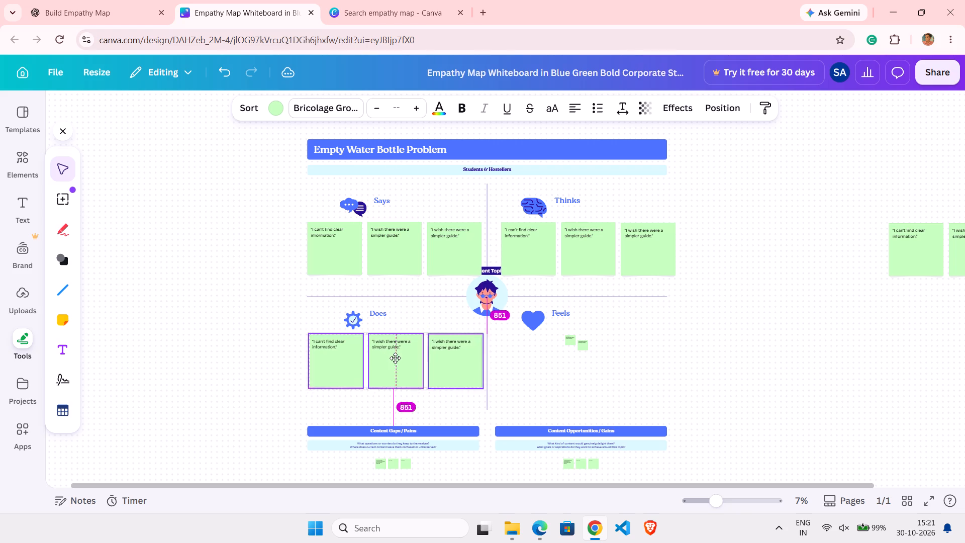
left_click_drag(395, 358, 391, 364)
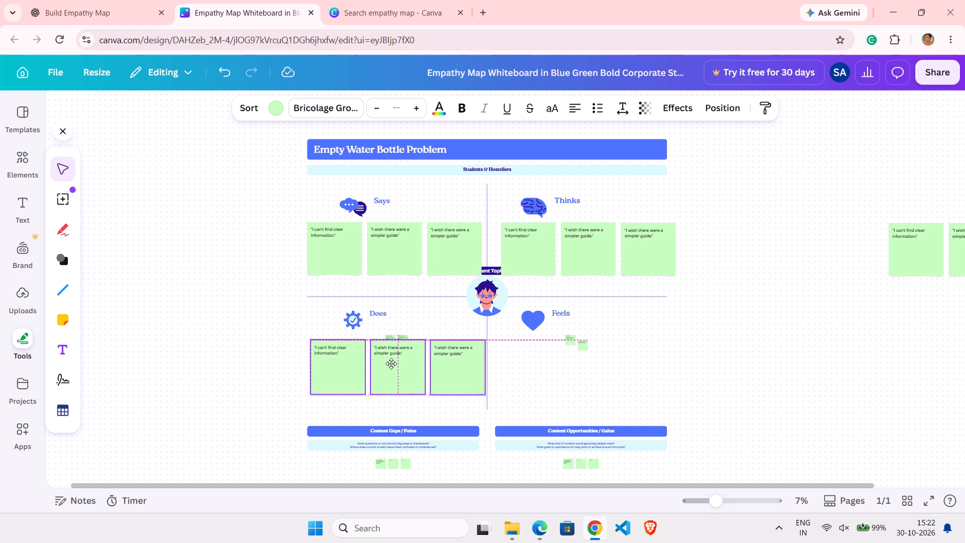
left_click_drag(391, 364, 387, 361)
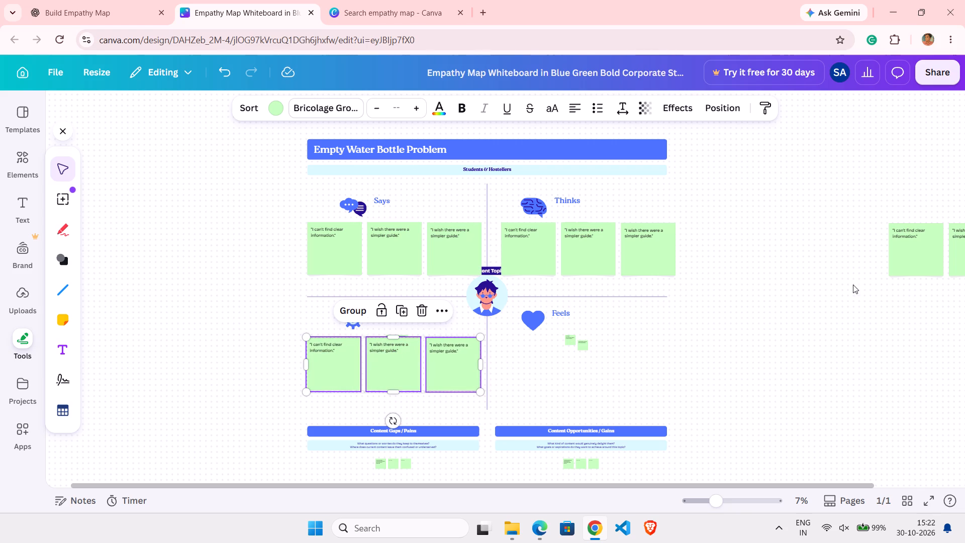
Move the remaining spare set of three sticky notes under the Feels heading, level with the Does row.
scroll(846, 315, "left", 1)
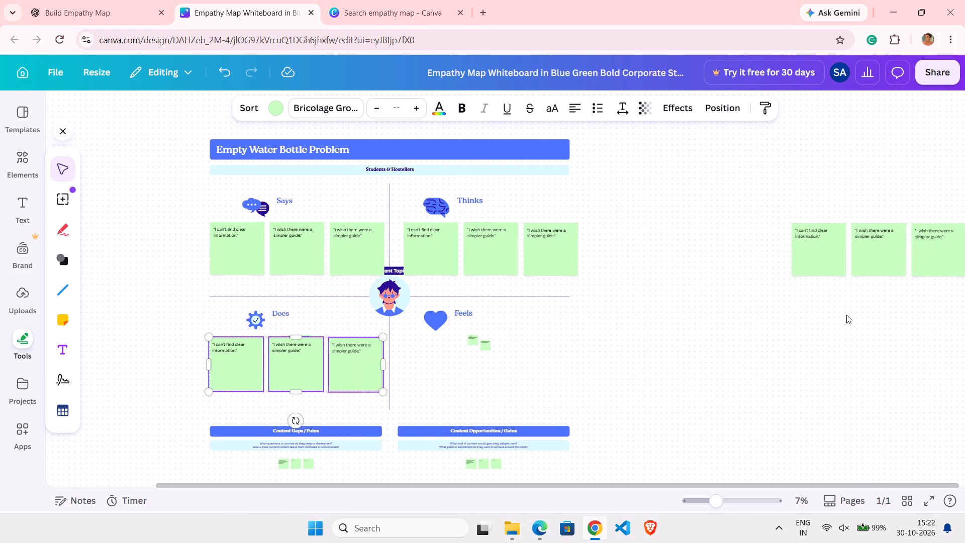
scroll(846, 315, "left", 2)
left_click(706, 266)
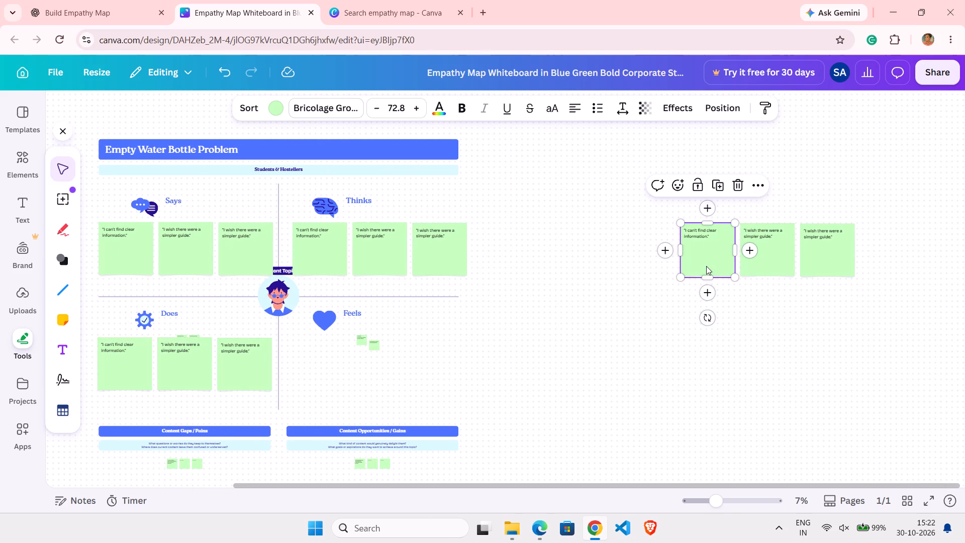
left_click(787, 253, "shift")
left_click(823, 251, "shift")
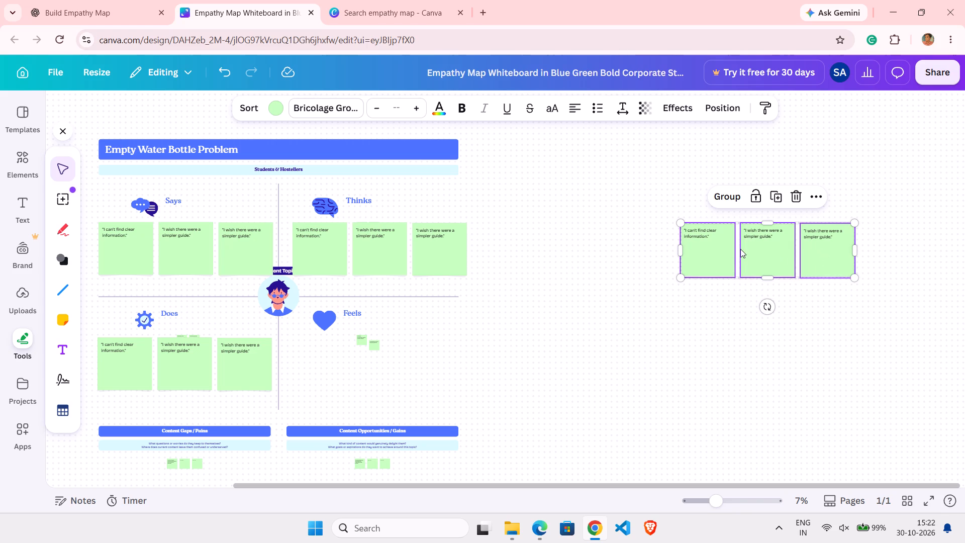
left_click_drag(756, 247, 399, 359)
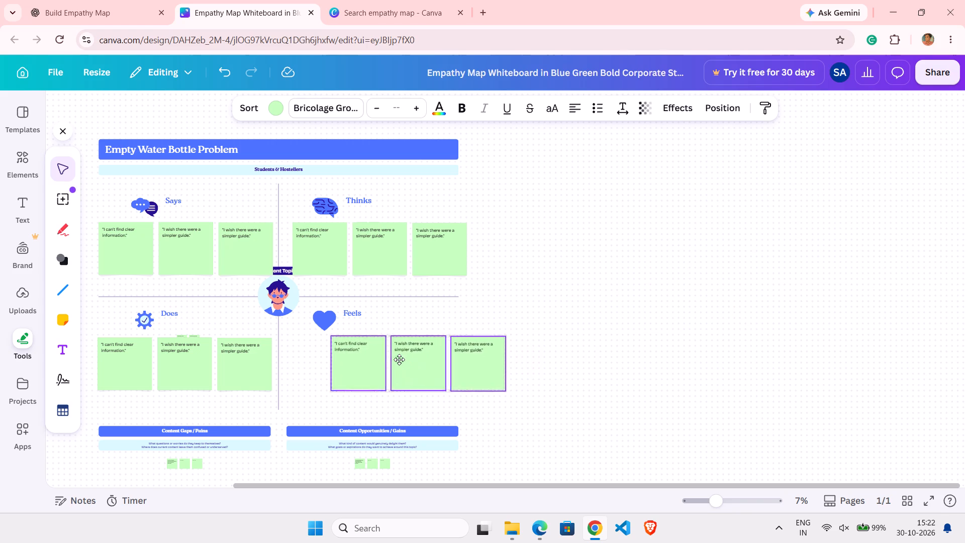
left_click_drag(399, 359, 372, 366)
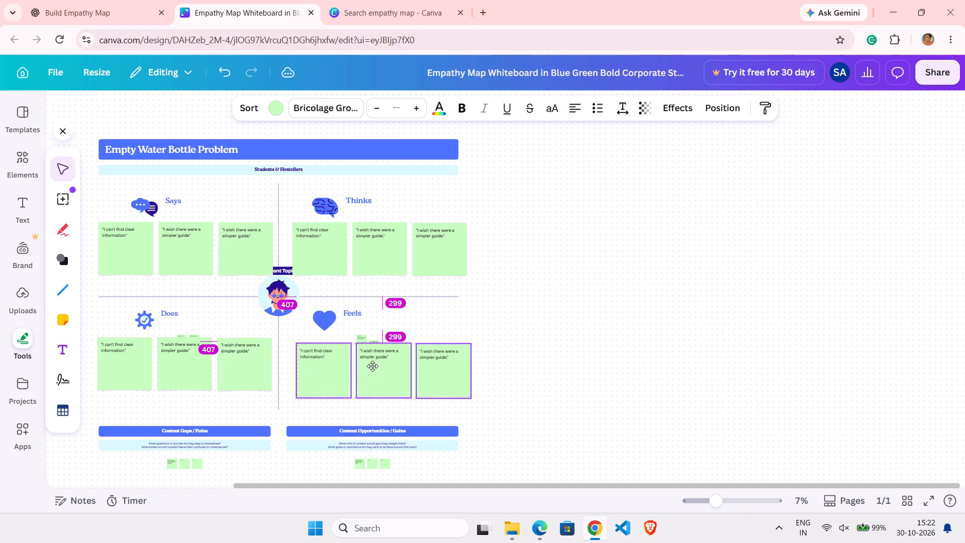
left_click_drag(372, 366, 372, 363)
left_click(618, 318)
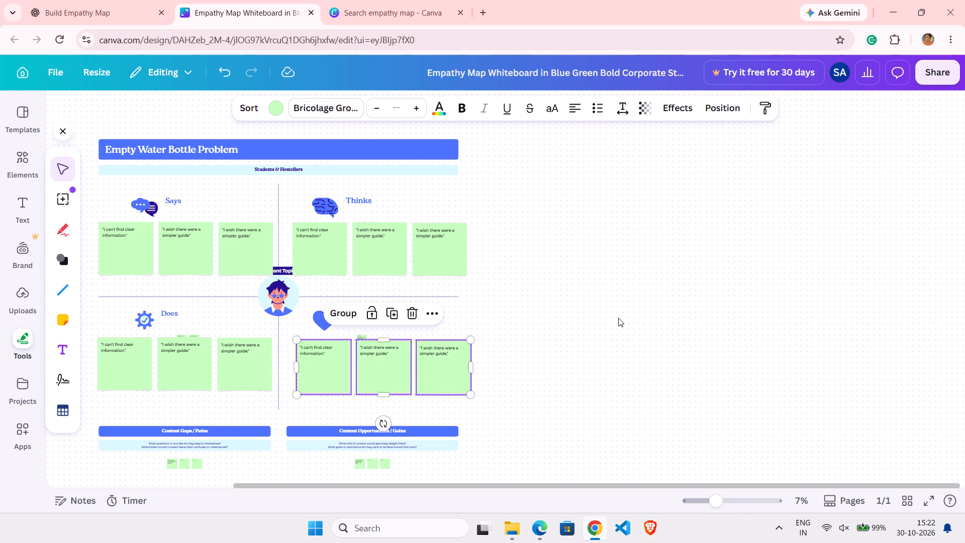
scroll(577, 303, "right", 3)
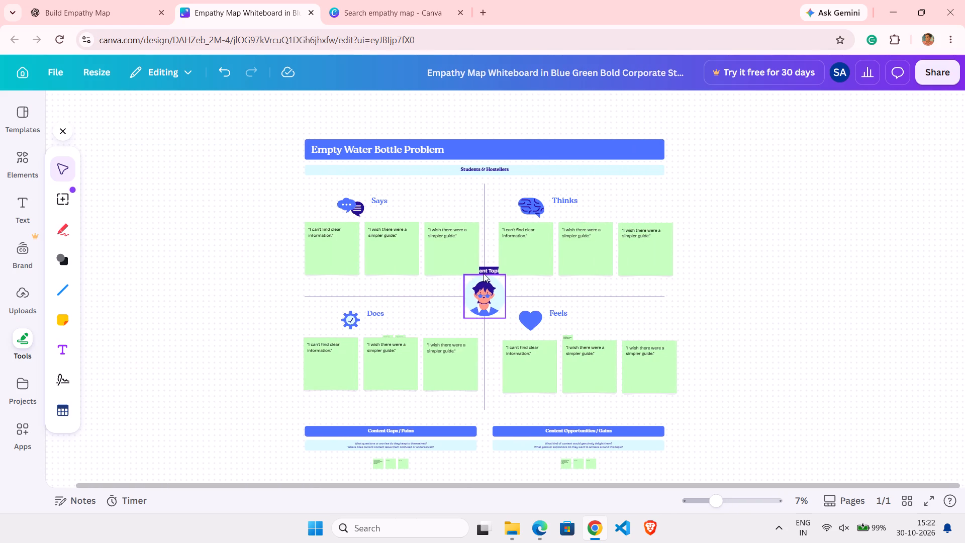
Delete the topic label above the central avatar.
left_click(488, 270)
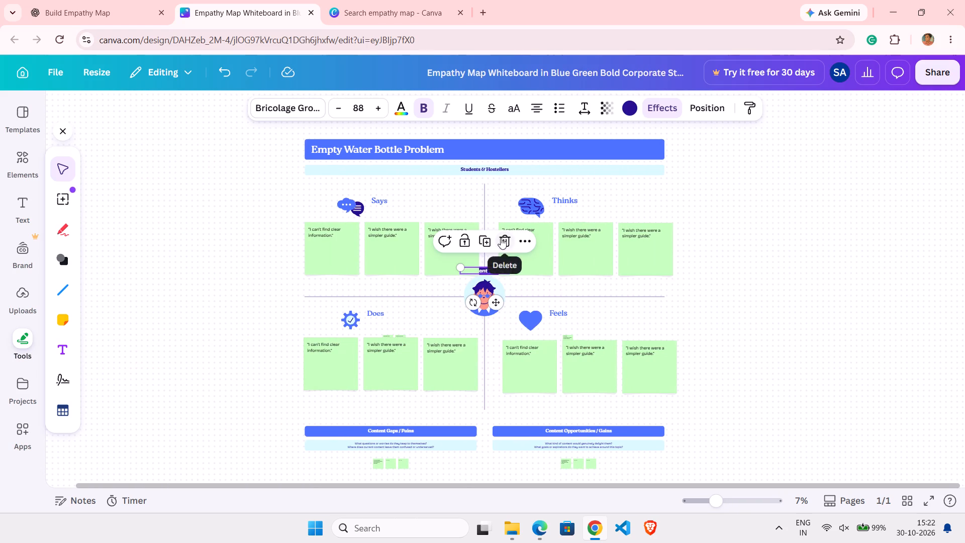
left_click(501, 238)
Enlarge the Says heading to font size 149 and narrow its text box to fit the word.
left_click(376, 200)
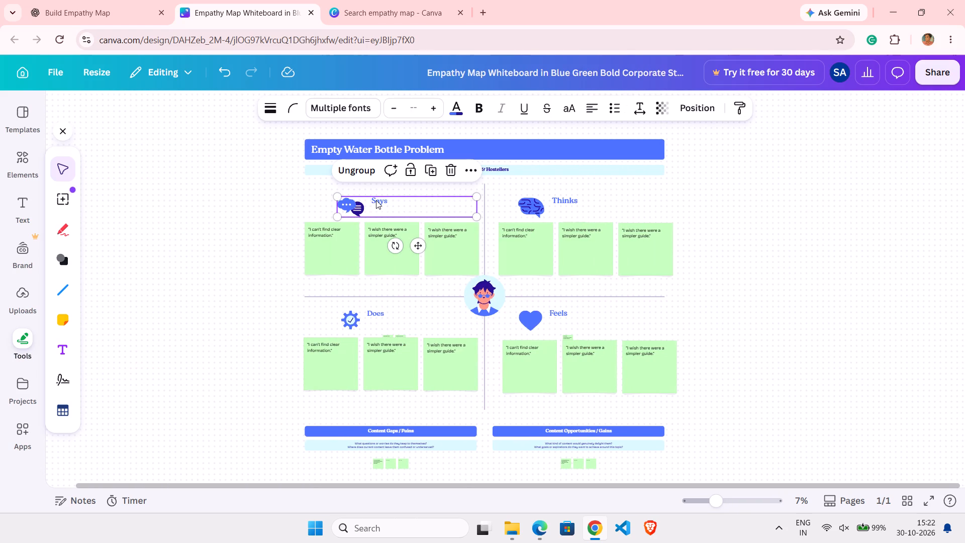
double_click(376, 200)
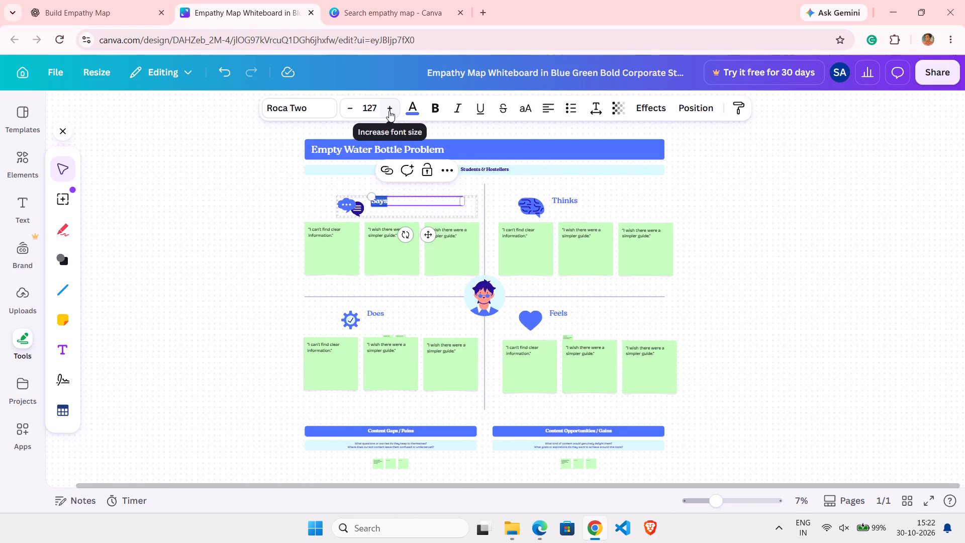
triple_click(389, 111)
triple_click(389, 111)
triple_click(389, 111)
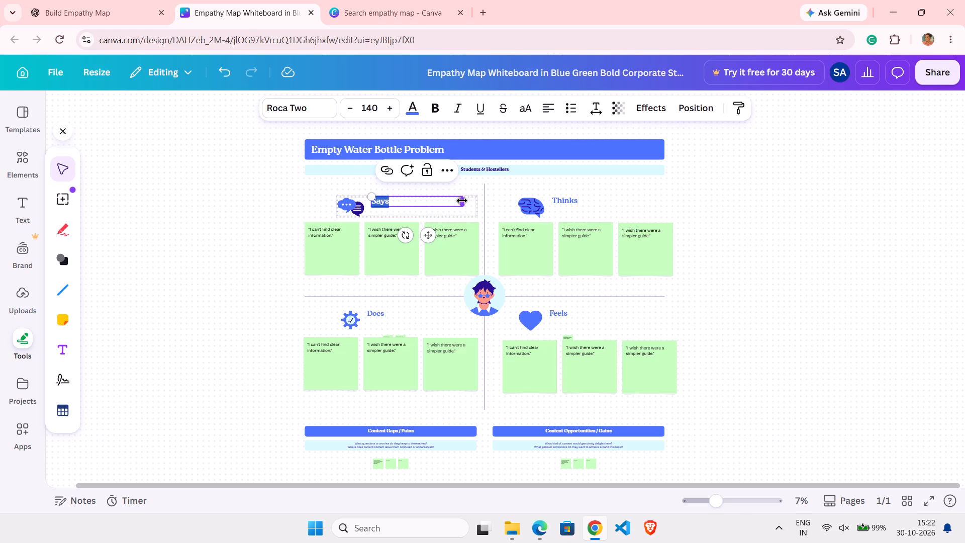
left_click_drag(462, 201, 400, 211)
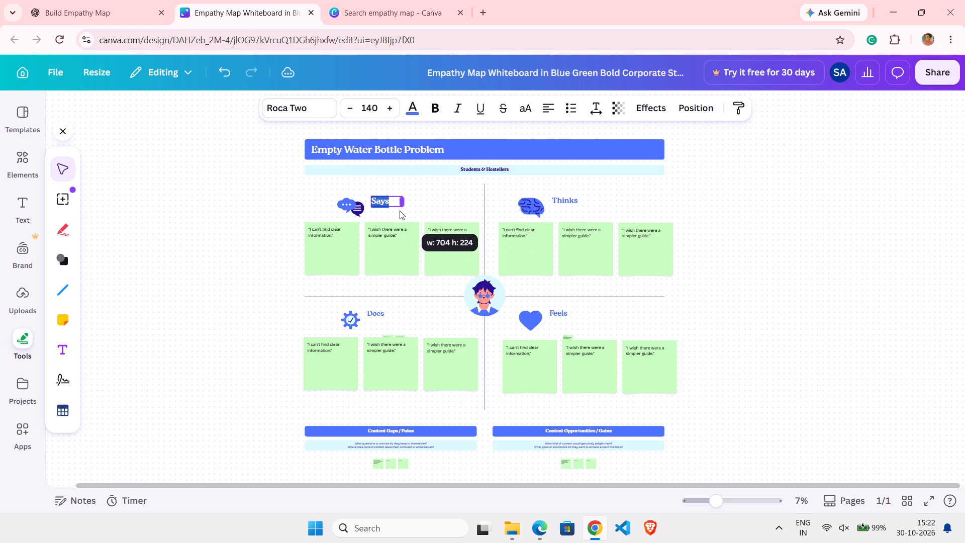
left_click_drag(400, 211, 390, 210)
triple_click(386, 107)
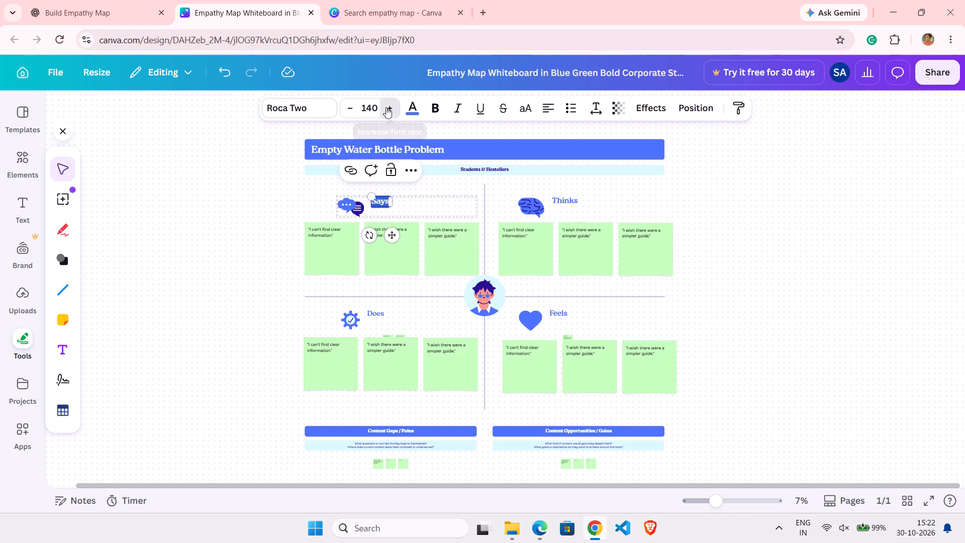
triple_click(386, 107)
triple_click(386, 107)
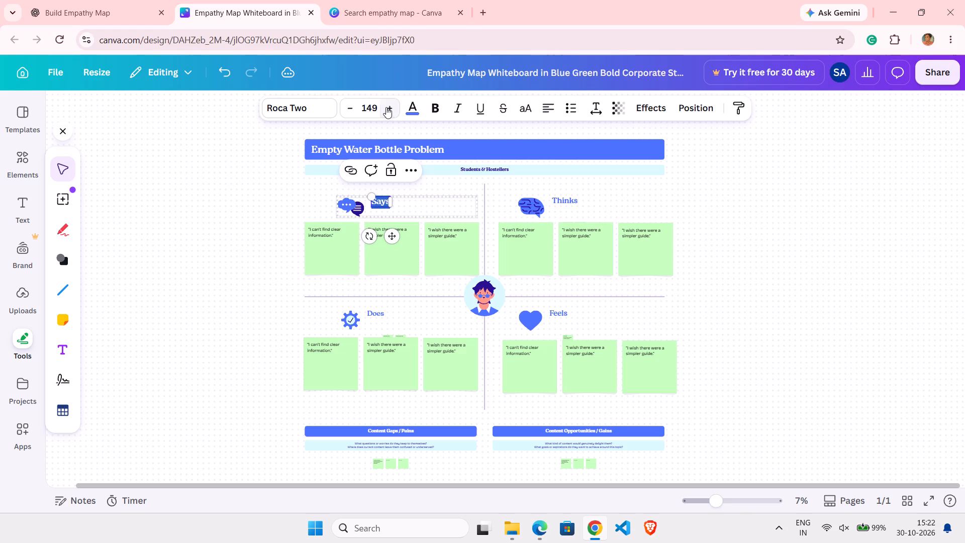
left_click(429, 205)
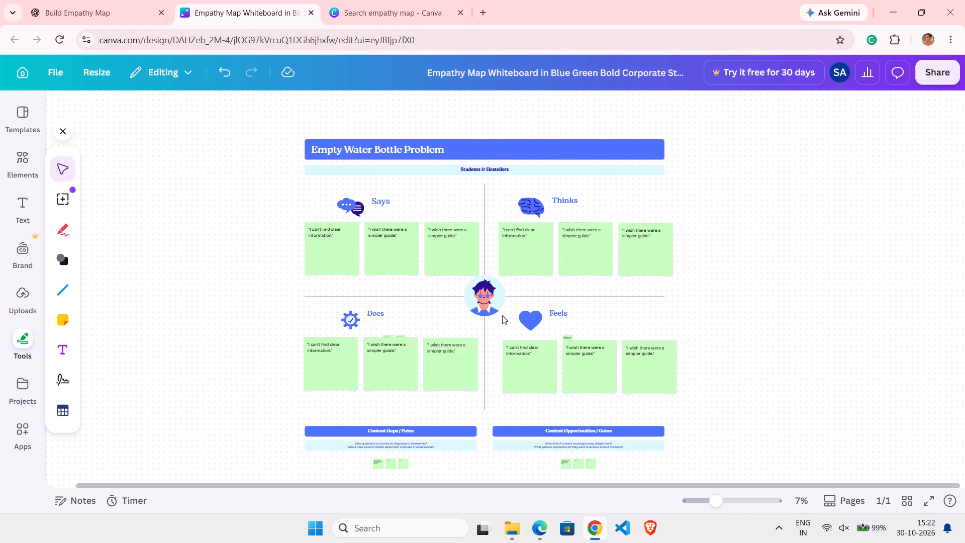
Delete the three leftover miniature sticky notes behind the Does and Feels rows.
left_click(401, 334)
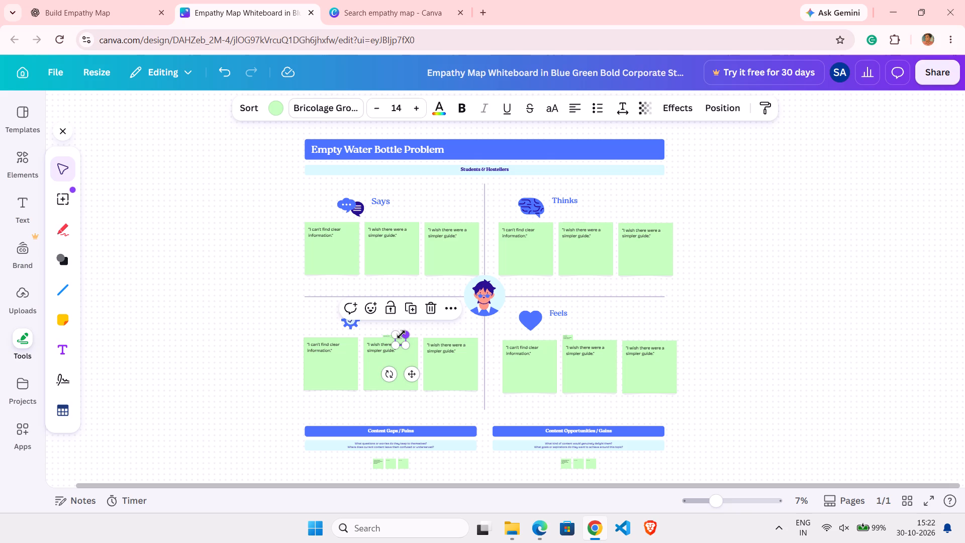
left_click(387, 336, "shift")
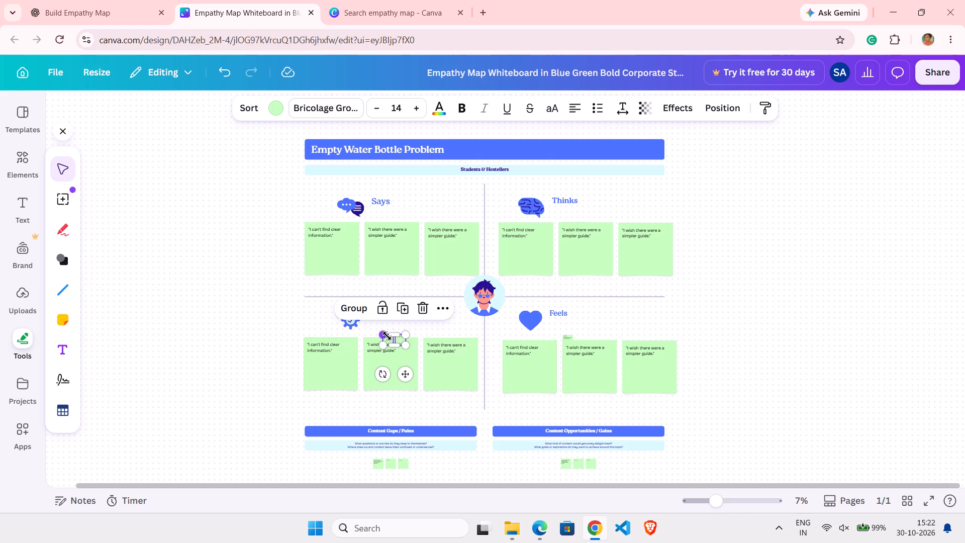
left_click(570, 338, "shift")
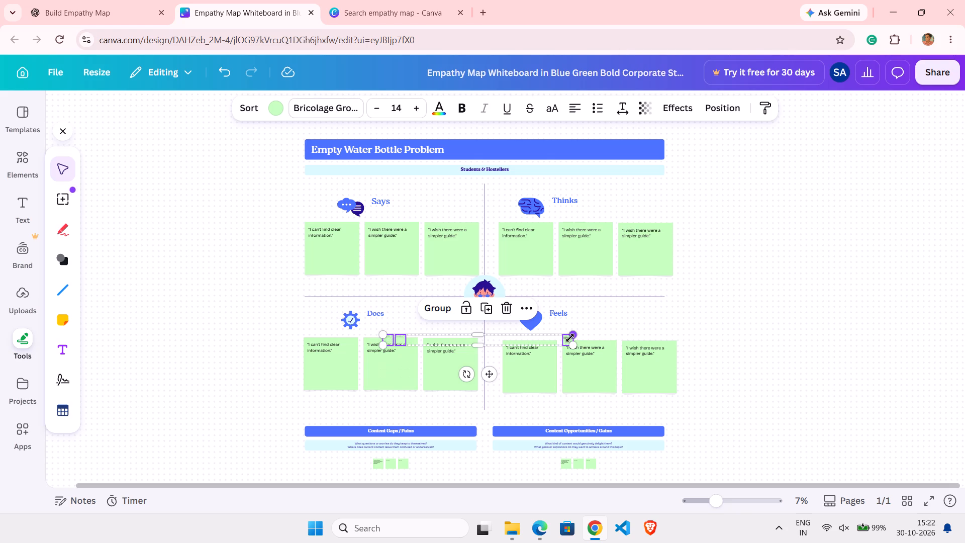
left_click(510, 309)
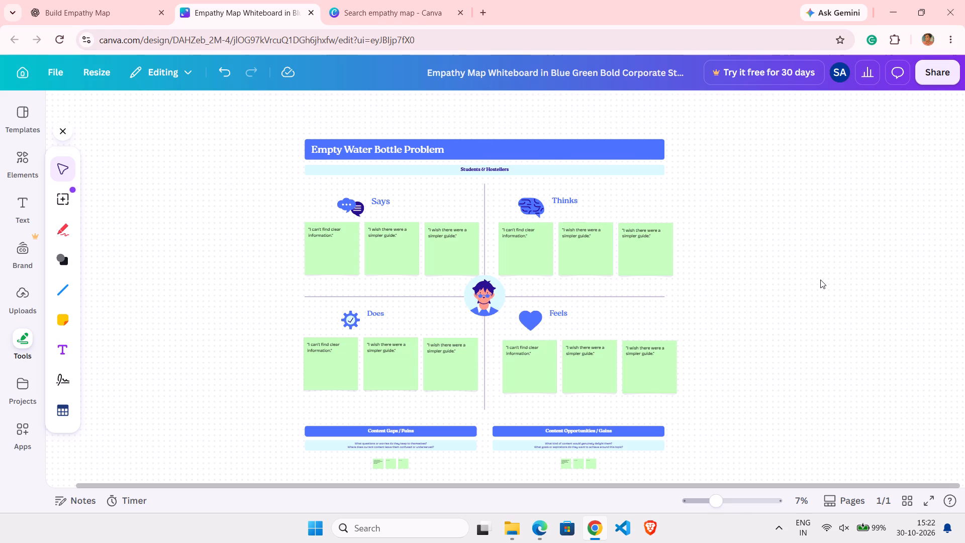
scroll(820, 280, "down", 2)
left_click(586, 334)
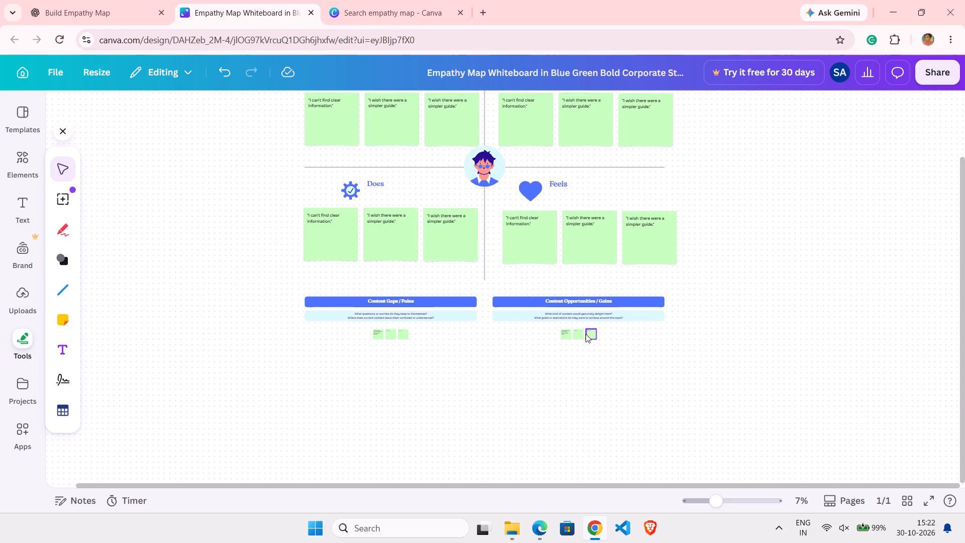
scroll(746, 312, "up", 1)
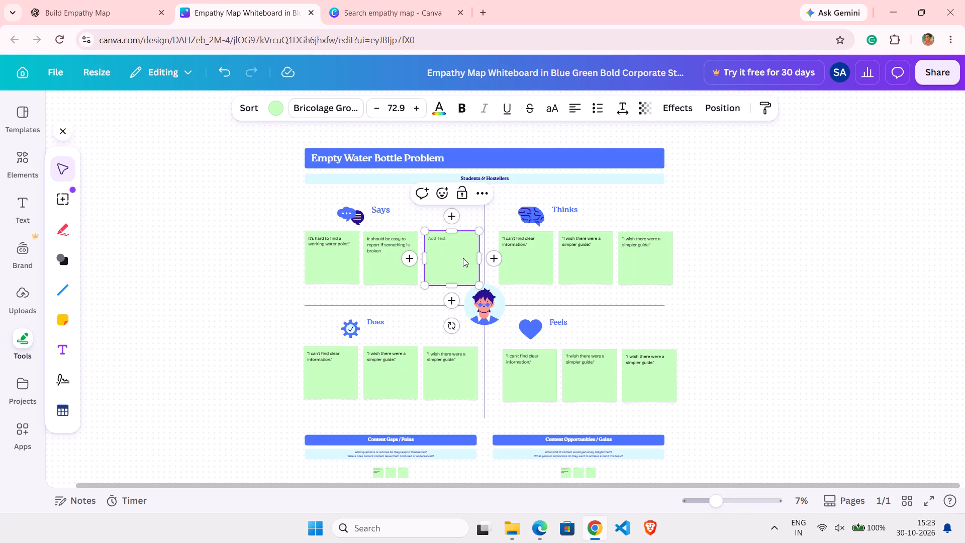
key("ctrl+v")
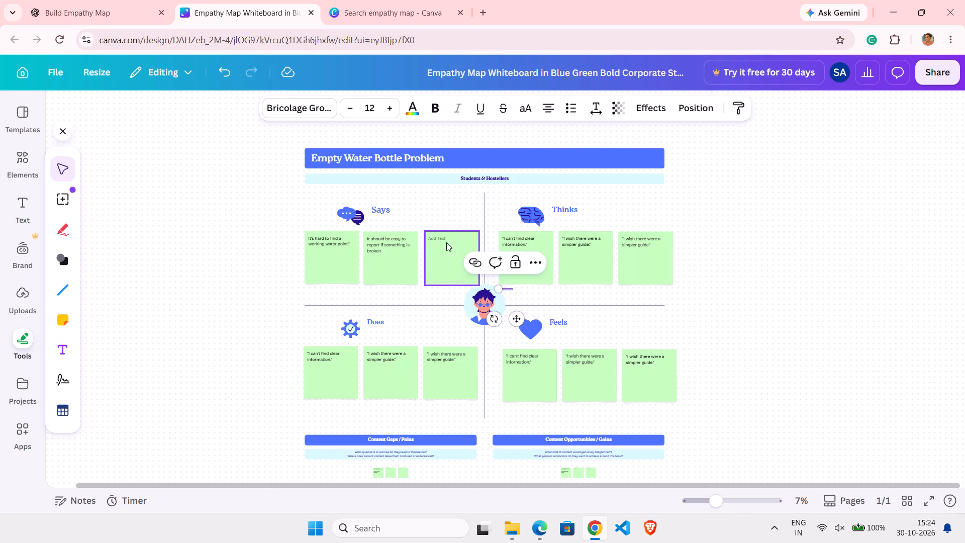
double_click(446, 242)
key("ctrl+v")
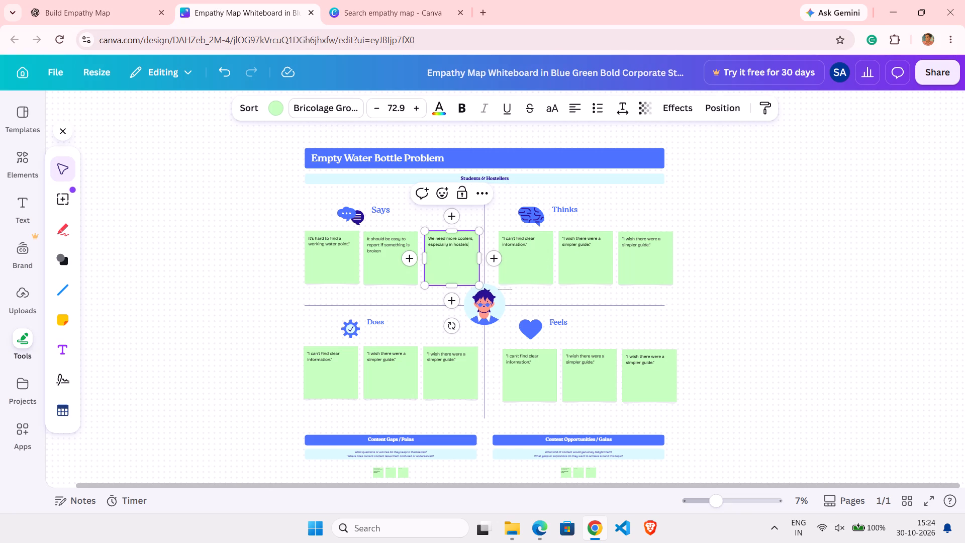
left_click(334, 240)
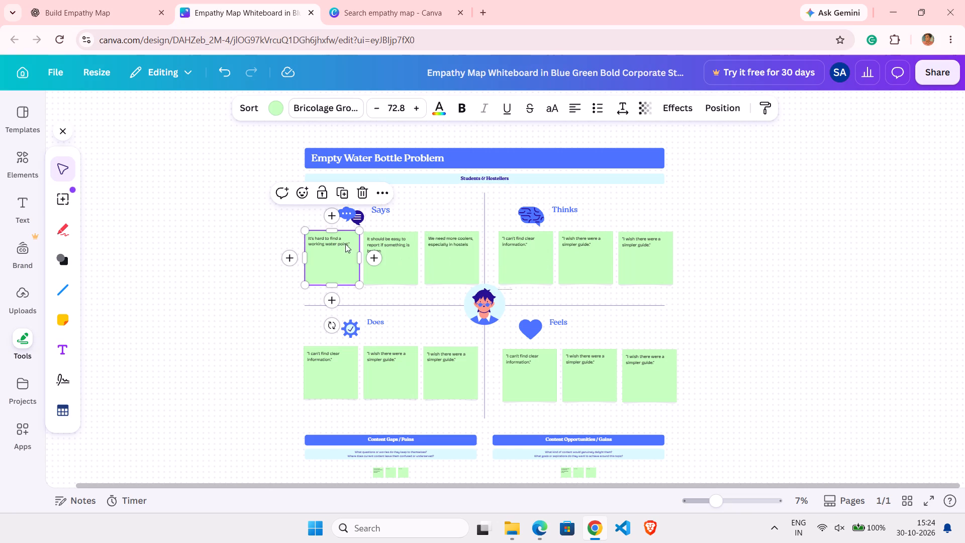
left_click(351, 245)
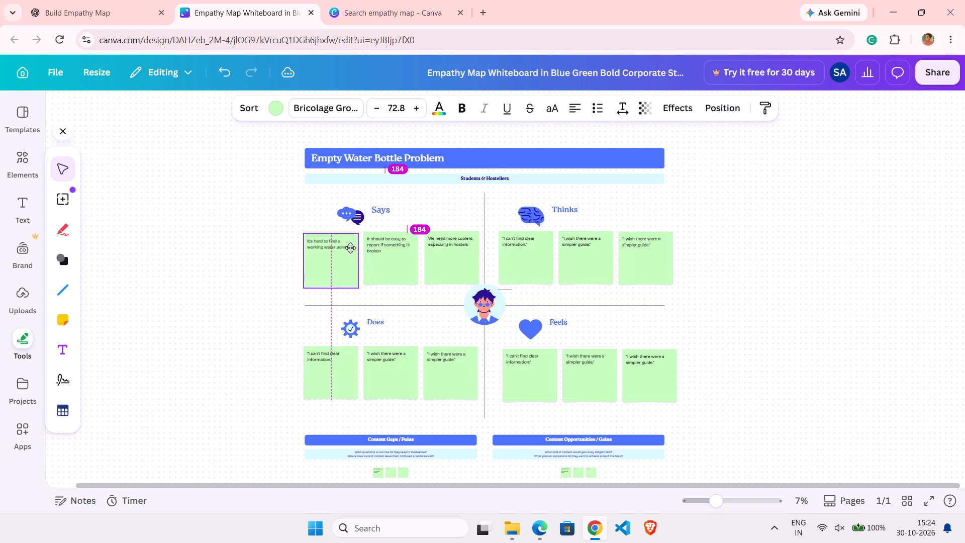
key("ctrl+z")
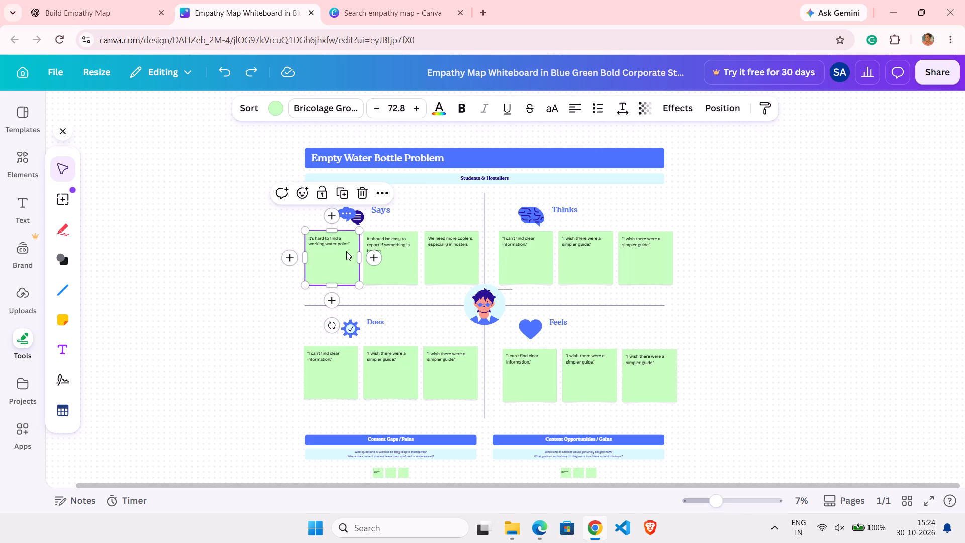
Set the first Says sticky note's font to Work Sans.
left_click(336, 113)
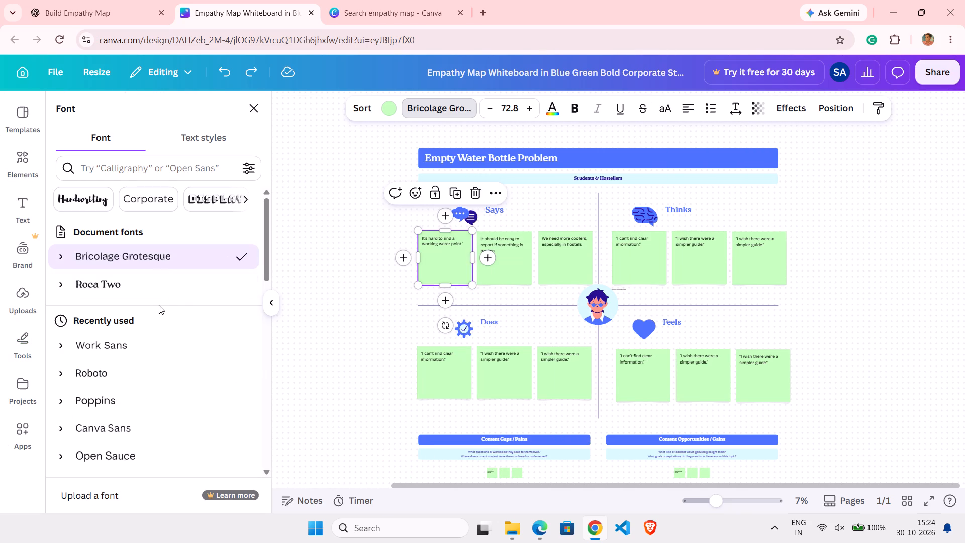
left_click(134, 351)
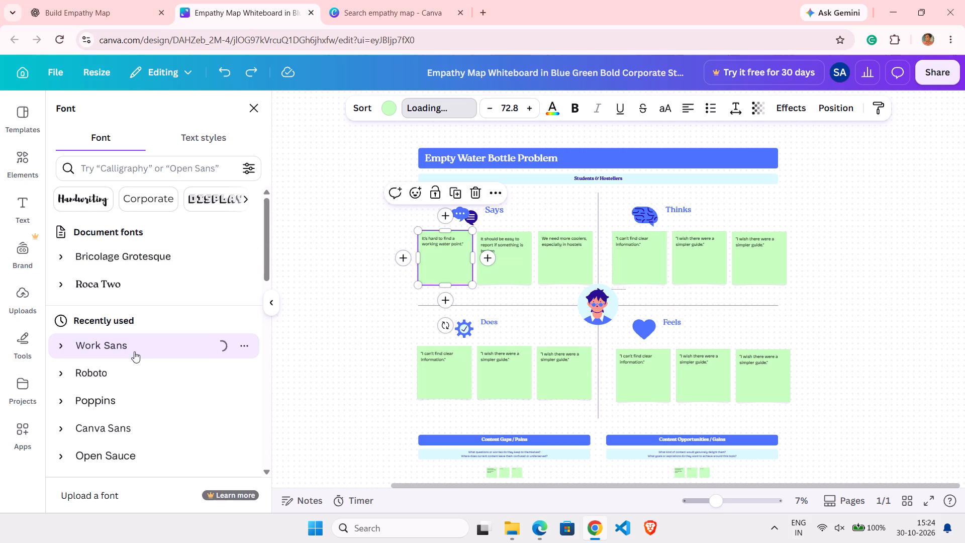
Enlarge the first Says note's text and scale the note down slightly, for a text size of 113.
triple_click(532, 105)
triple_click(532, 105)
triple_click(532, 105)
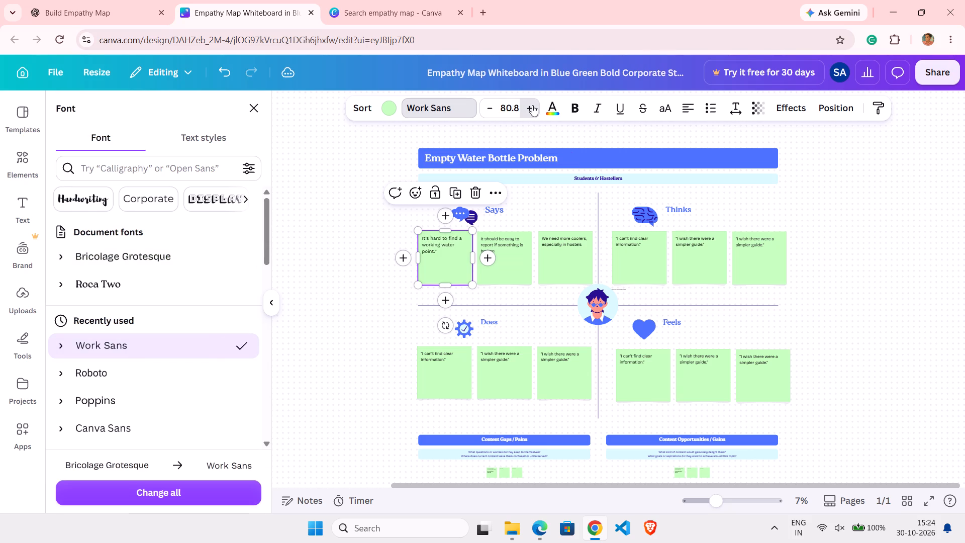
triple_click(532, 105)
double_click(532, 105)
triple_click(532, 105)
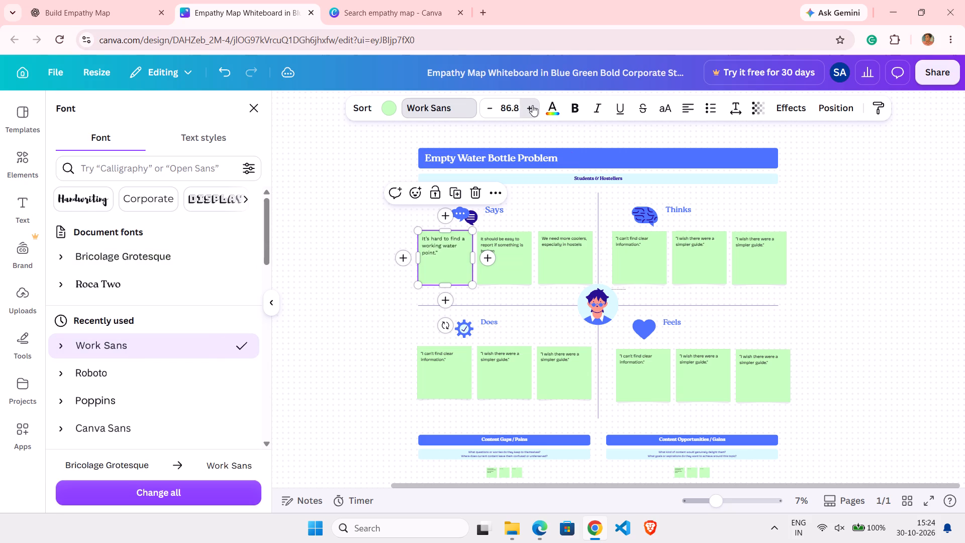
triple_click(532, 105)
triple_click(532, 105)
triple_click(532, 105)
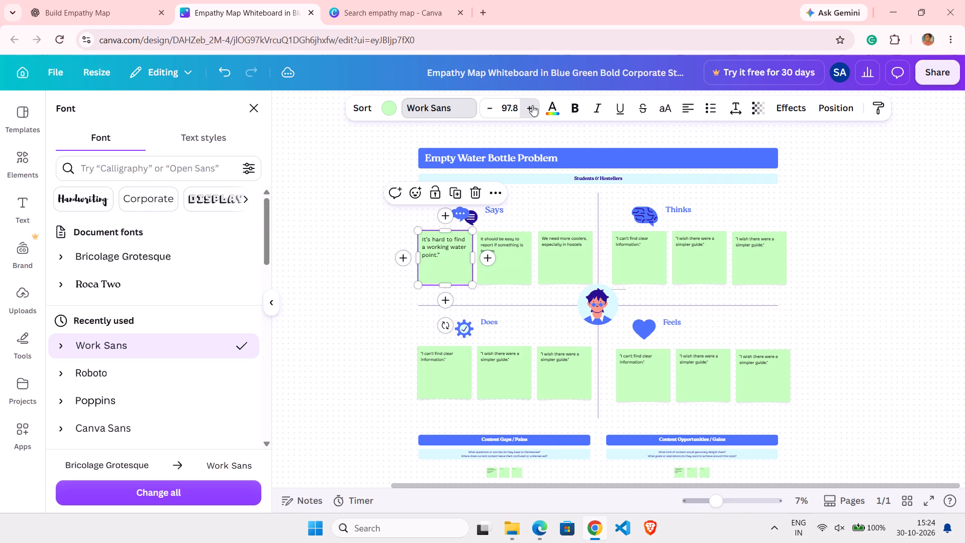
triple_click(532, 105)
triple_click(532, 105)
triple_click(532, 105)
triple_click(532, 105)
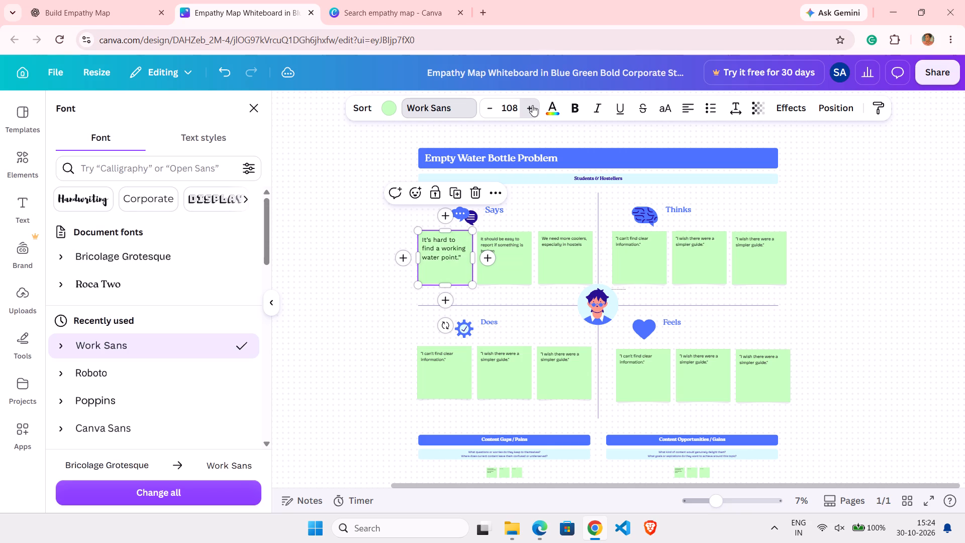
triple_click(532, 105)
triple_click(532, 105)
double_click(532, 105)
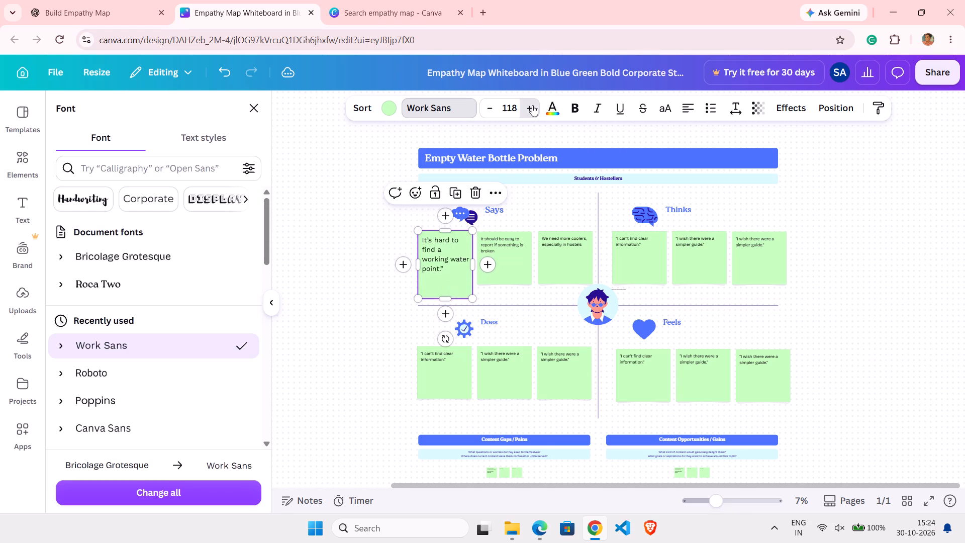
left_click(489, 109)
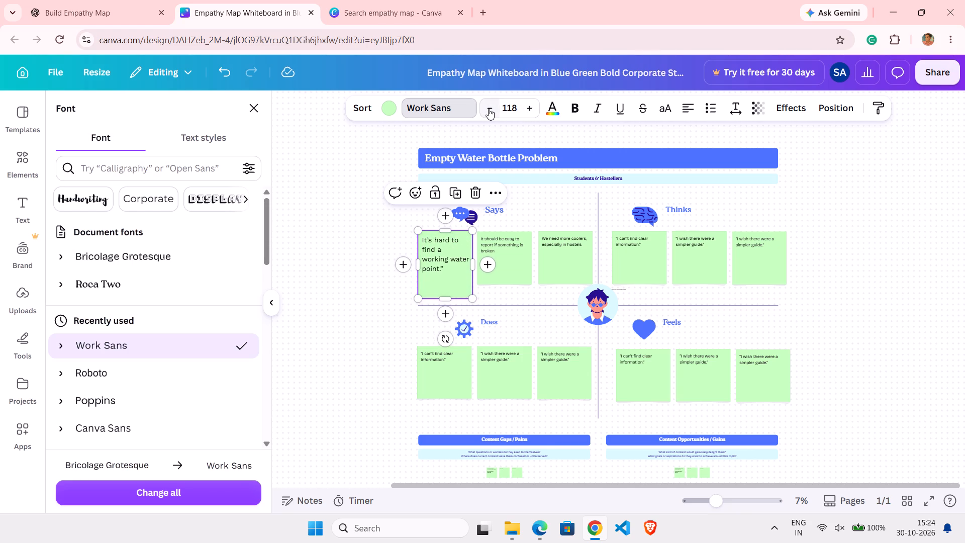
left_click(489, 109)
left_click(489, 109)
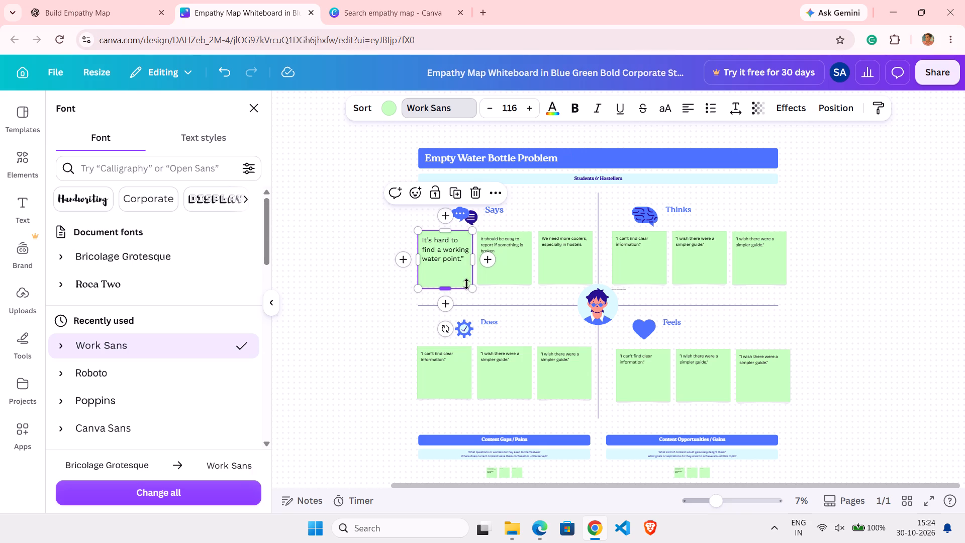
left_click(470, 287)
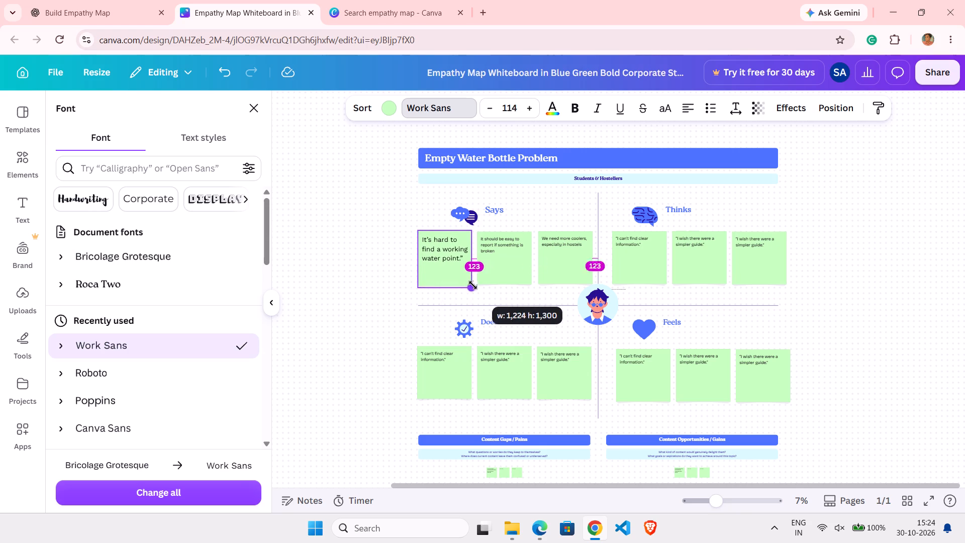
Change the first Says note's font to Canva Sans.
scroll(138, 366, "down", 2)
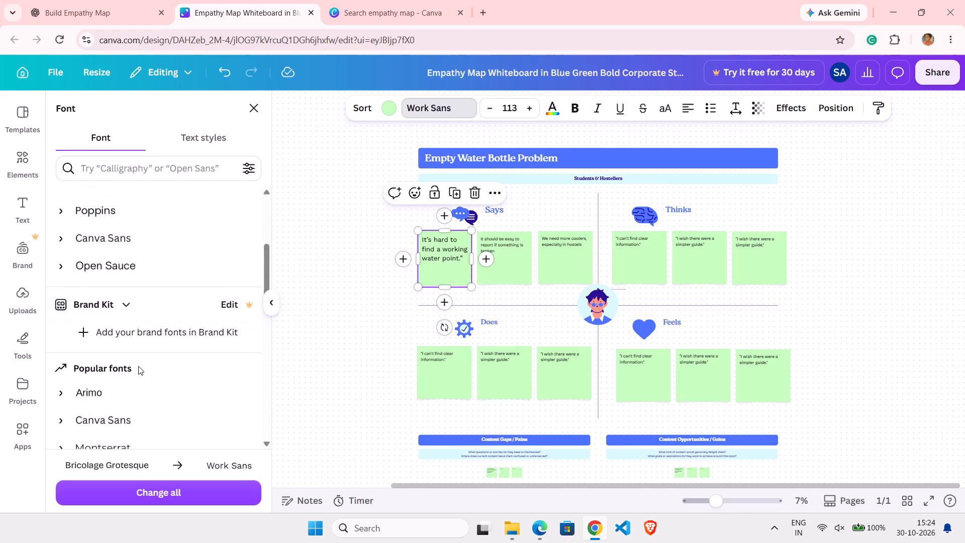
left_click(135, 265)
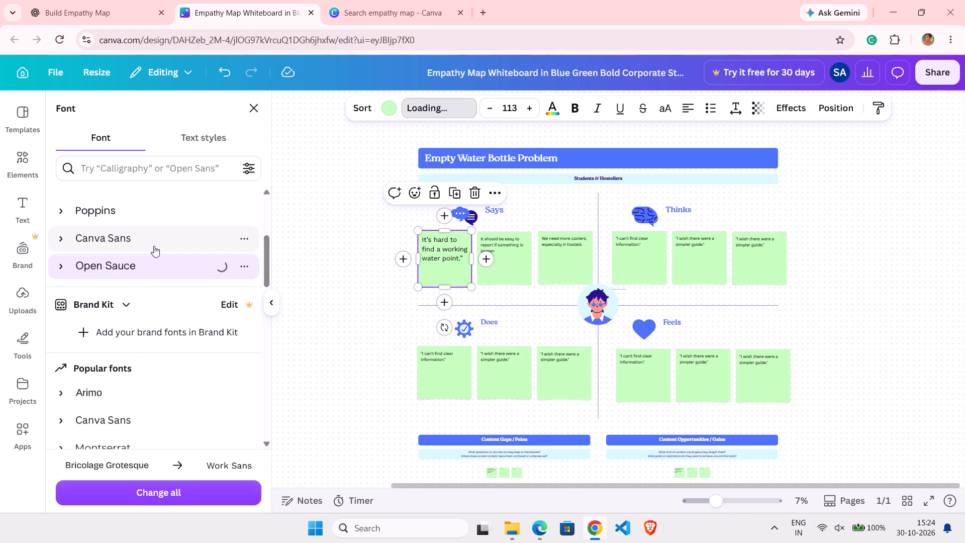
left_click(154, 246)
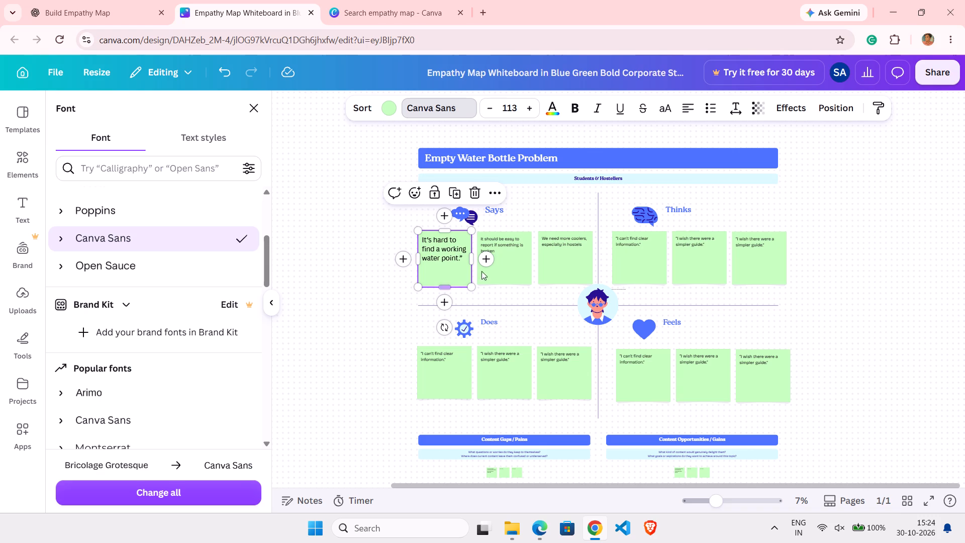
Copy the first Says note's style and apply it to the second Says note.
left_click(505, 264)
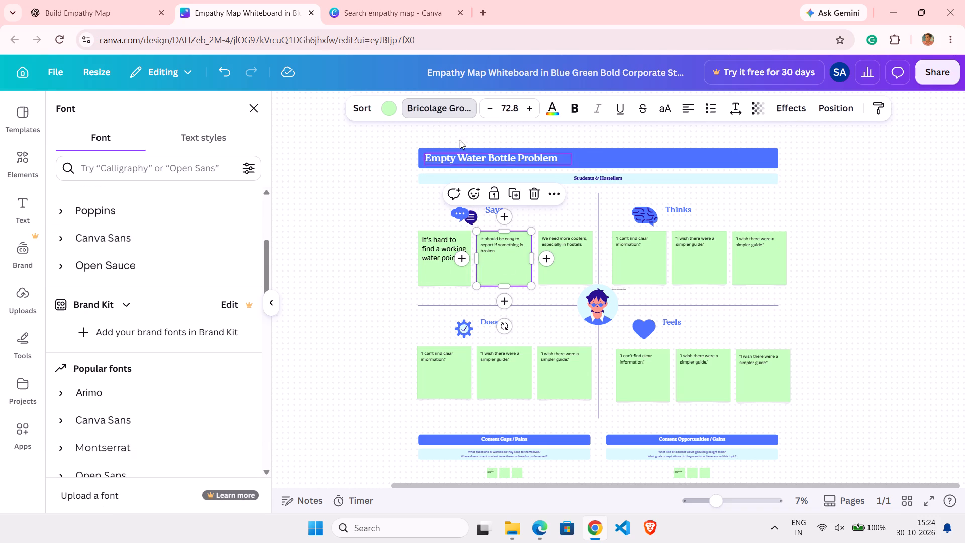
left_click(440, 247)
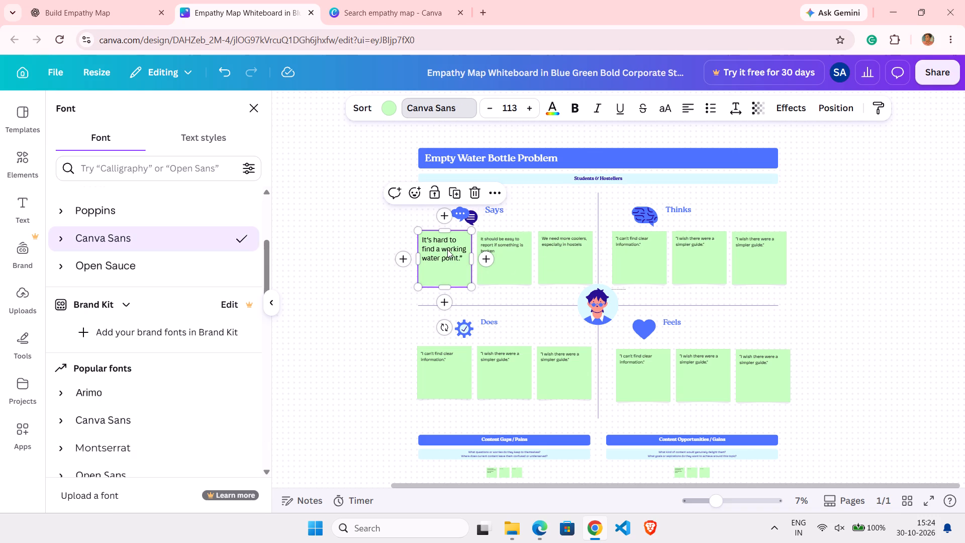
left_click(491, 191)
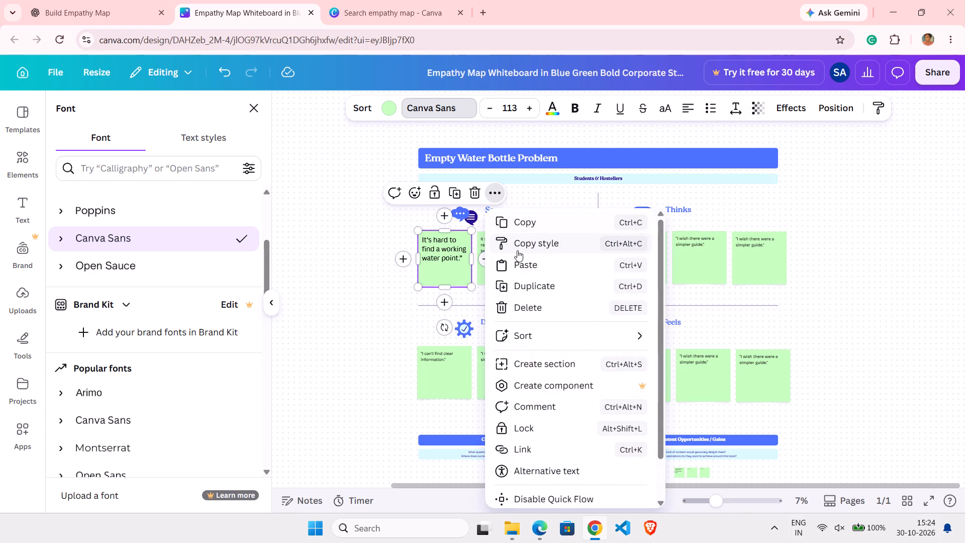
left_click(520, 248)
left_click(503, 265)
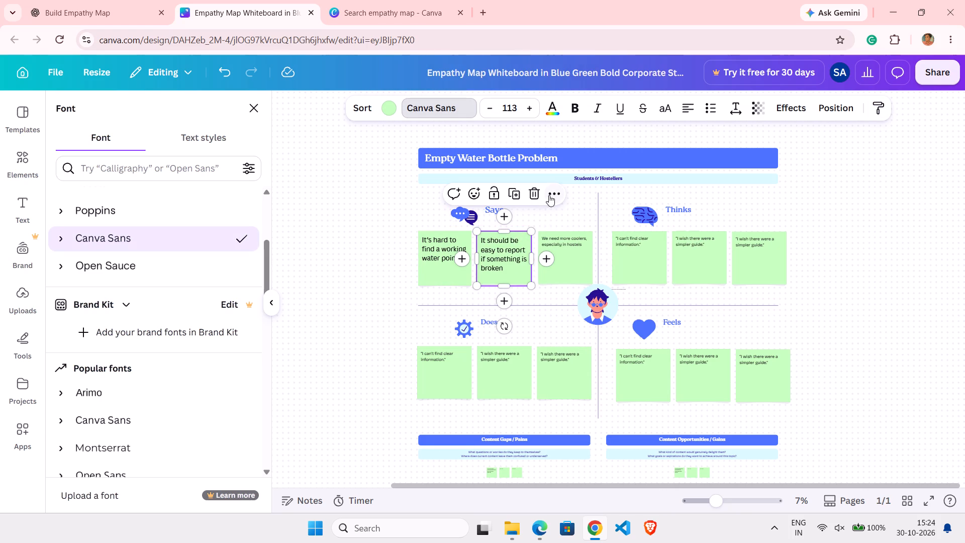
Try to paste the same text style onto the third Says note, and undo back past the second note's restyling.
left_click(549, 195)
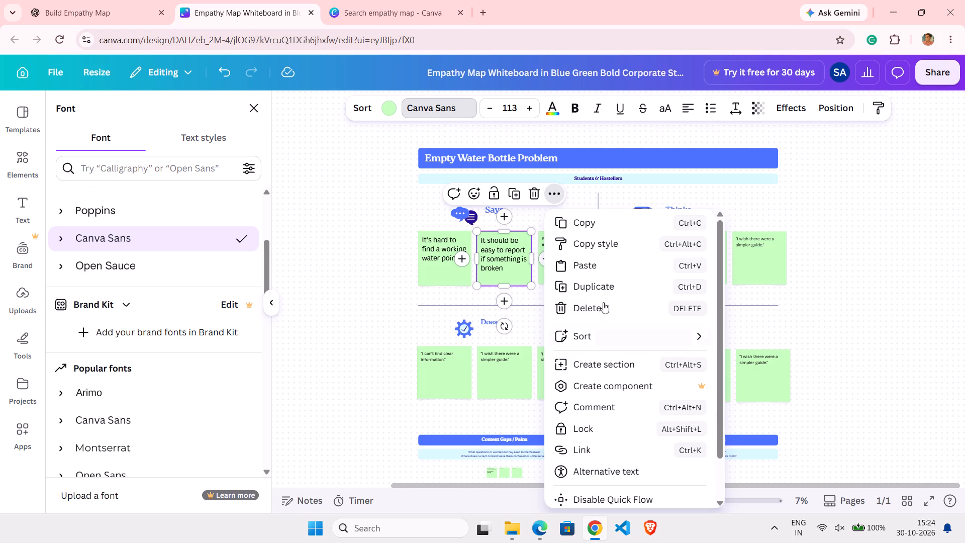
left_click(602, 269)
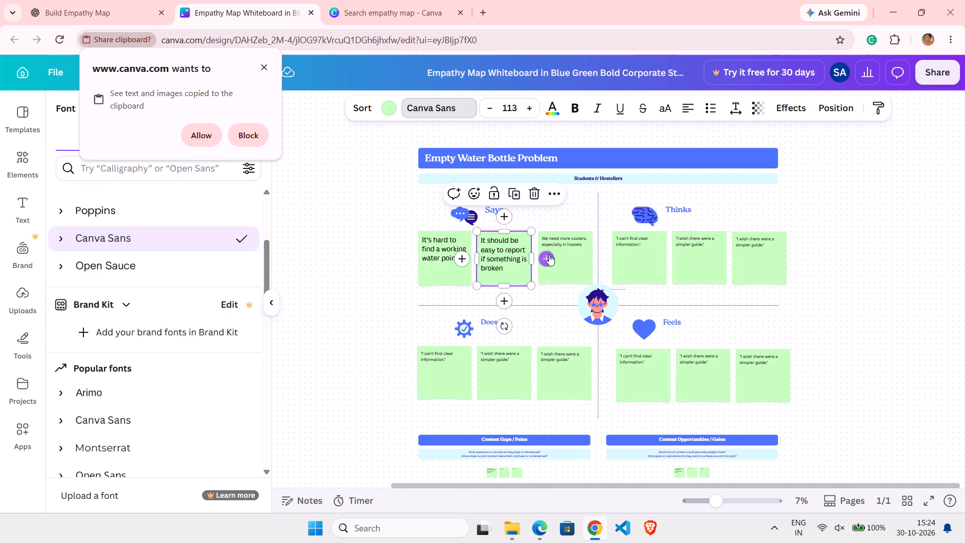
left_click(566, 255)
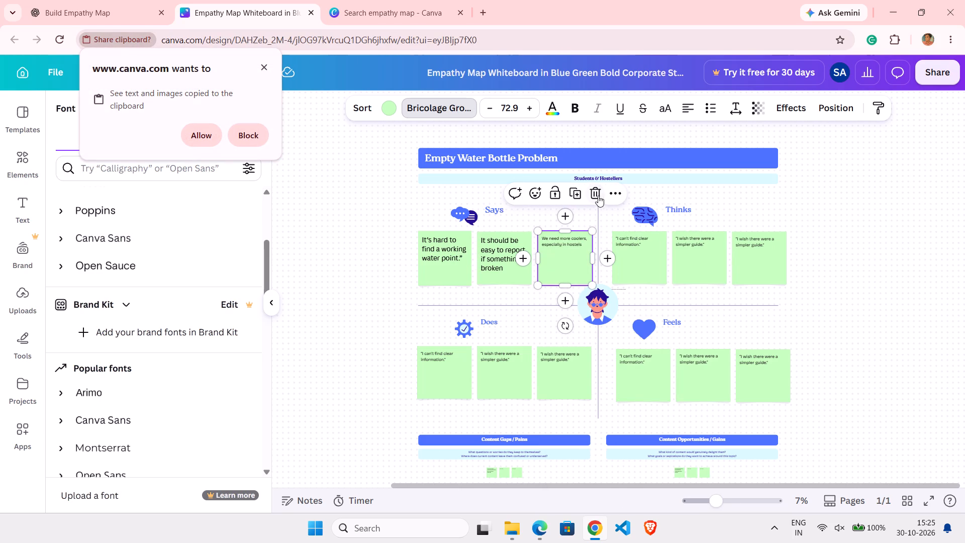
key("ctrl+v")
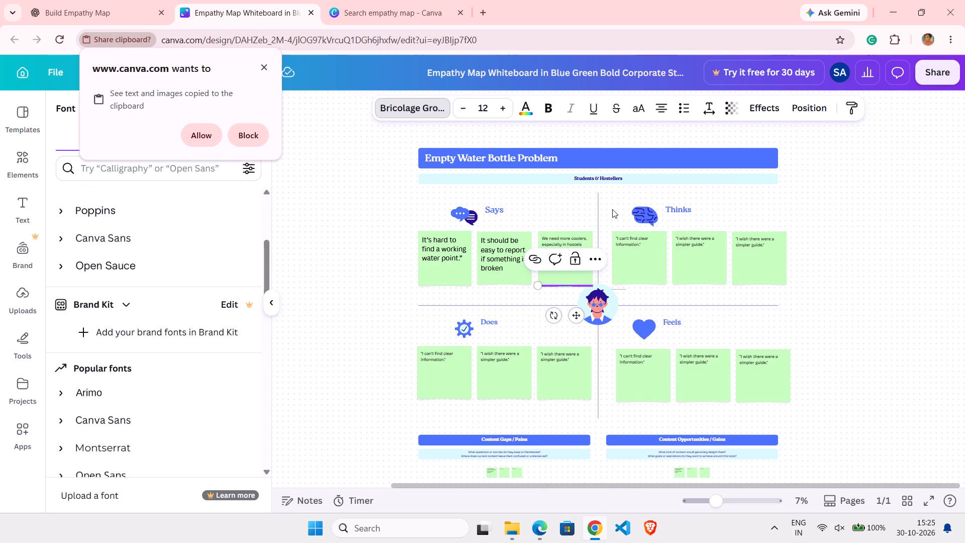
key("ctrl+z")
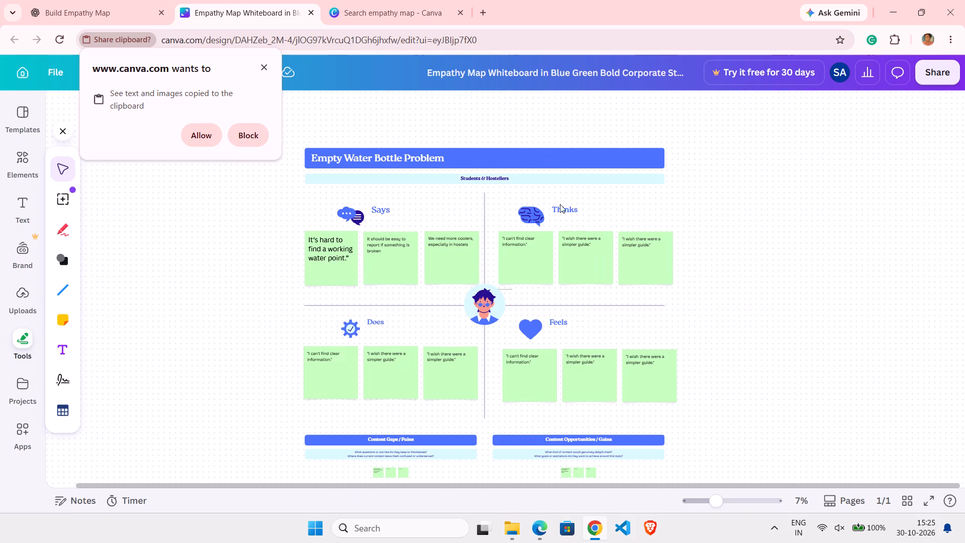
Allow the design site to see text and images copied to the clipboard.
left_click(392, 263)
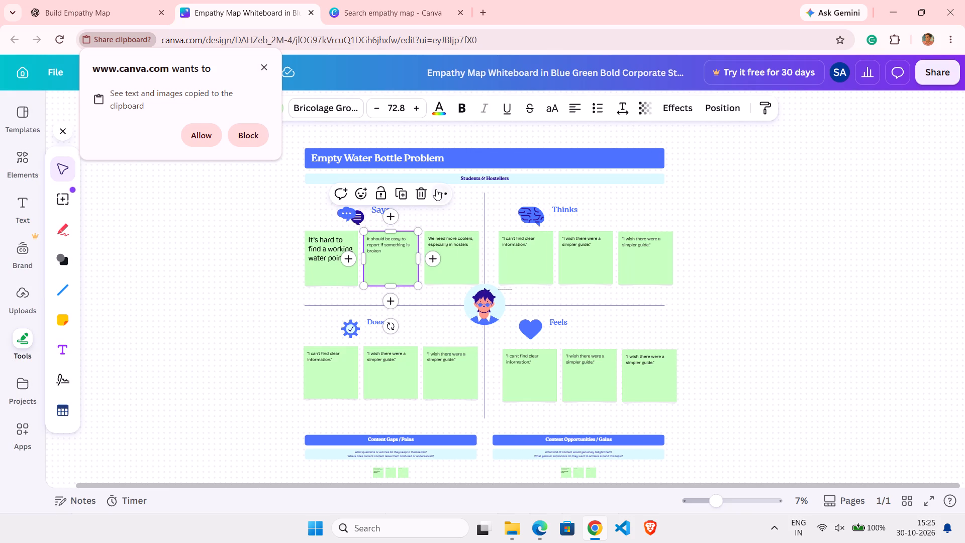
left_click(436, 190)
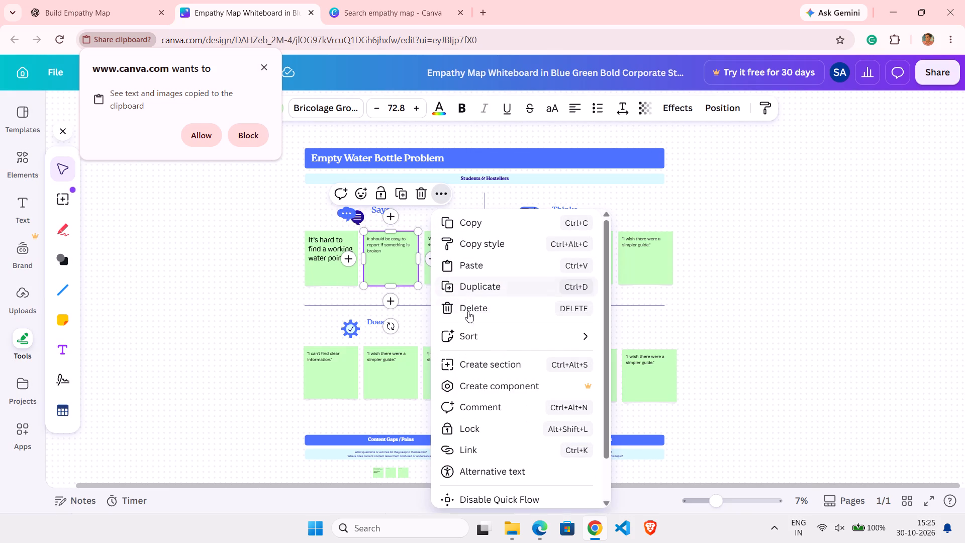
left_click(201, 138)
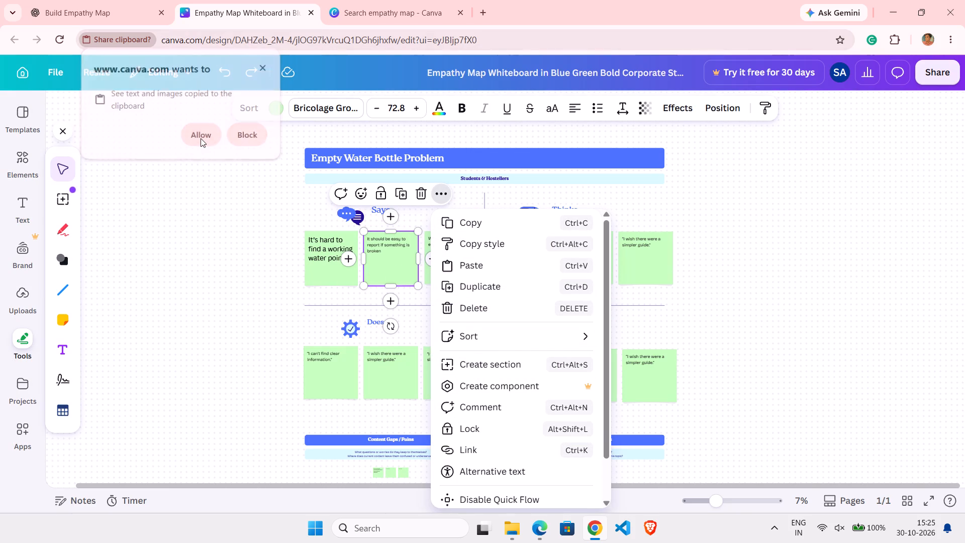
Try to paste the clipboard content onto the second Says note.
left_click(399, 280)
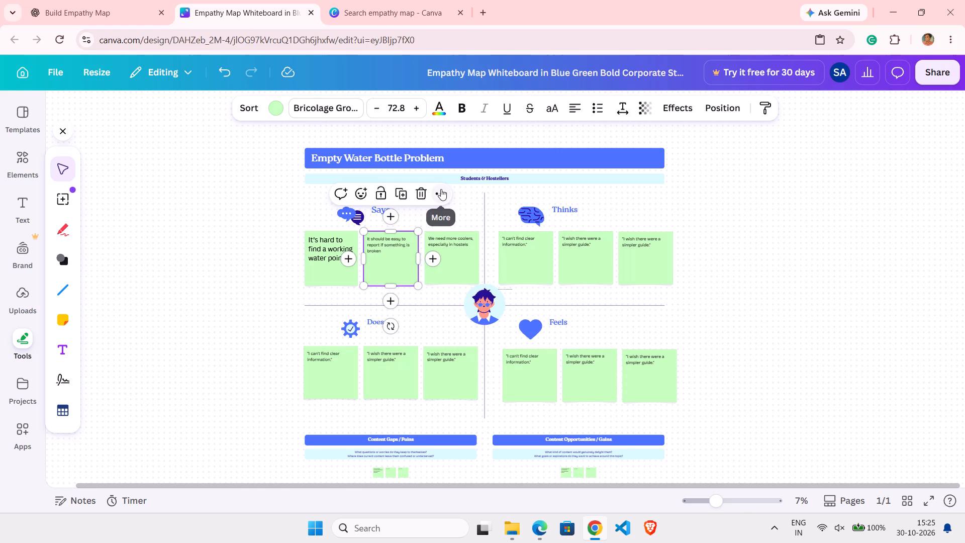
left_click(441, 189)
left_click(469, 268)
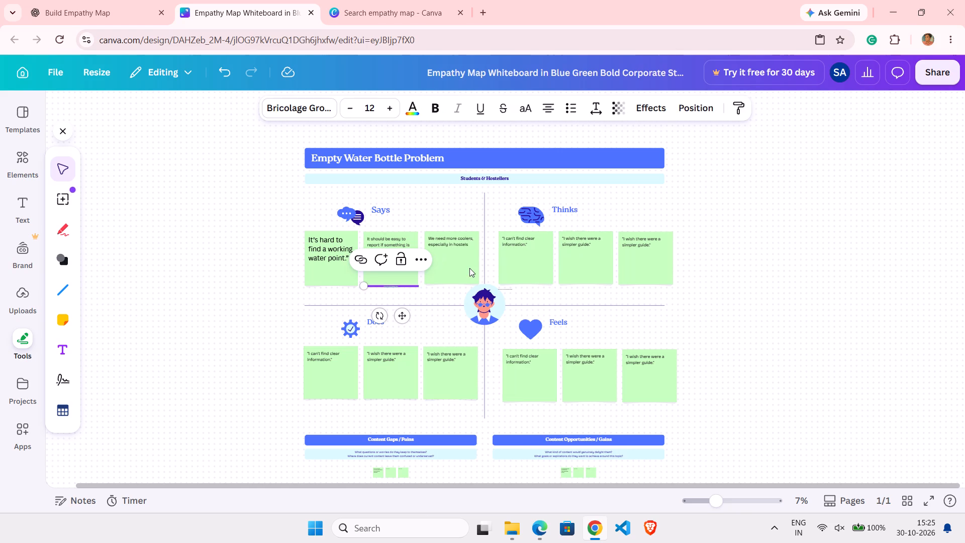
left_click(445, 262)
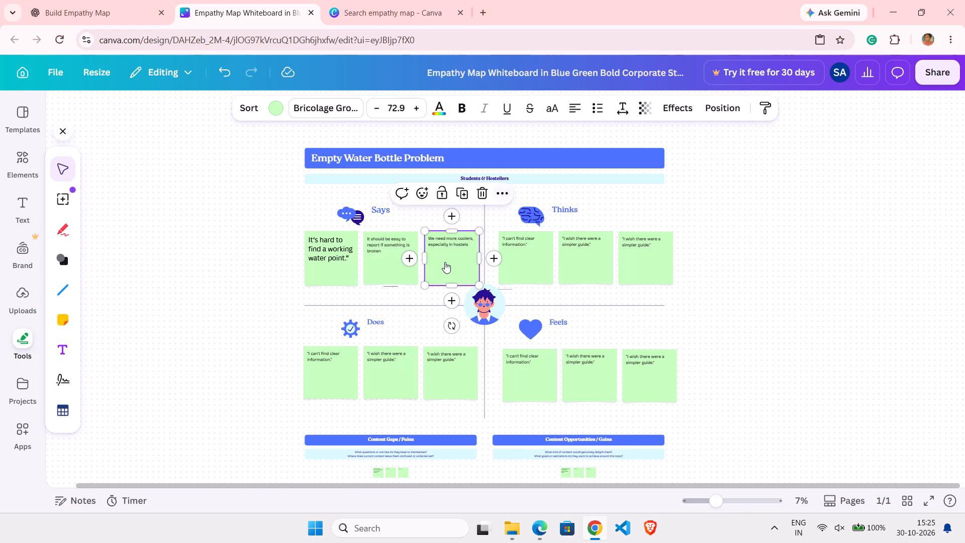
Copy the first Says note's style and apply it to the second Says note.
left_click(324, 245)
left_click(378, 196)
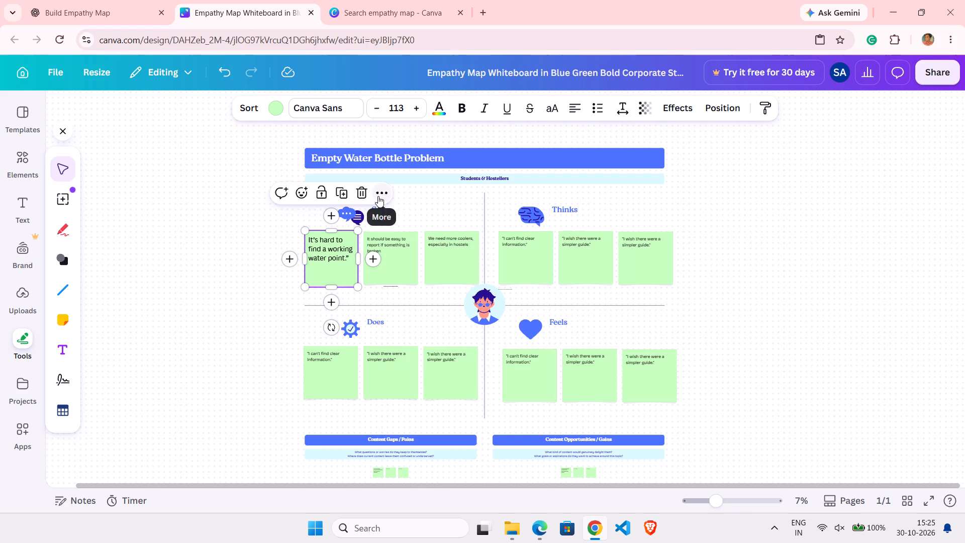
left_click(415, 249)
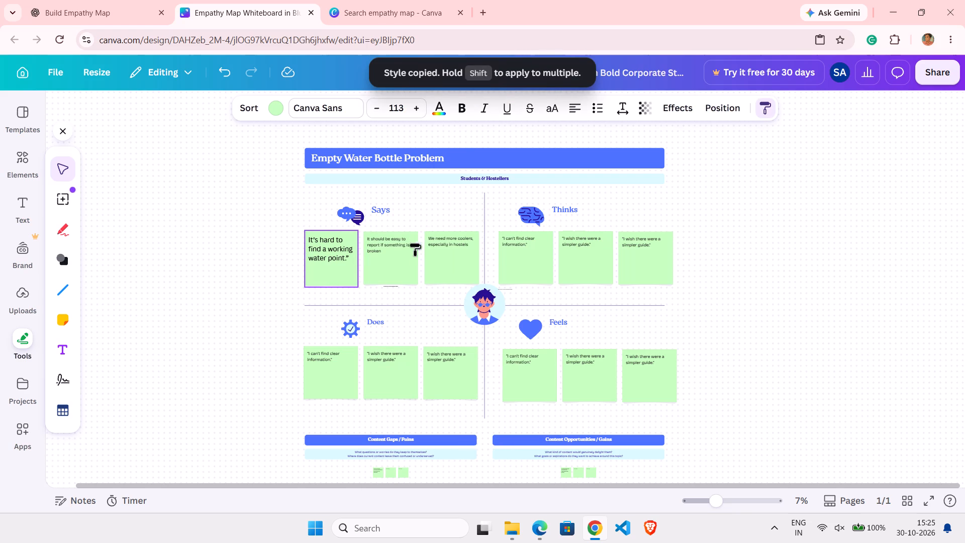
left_click(403, 256)
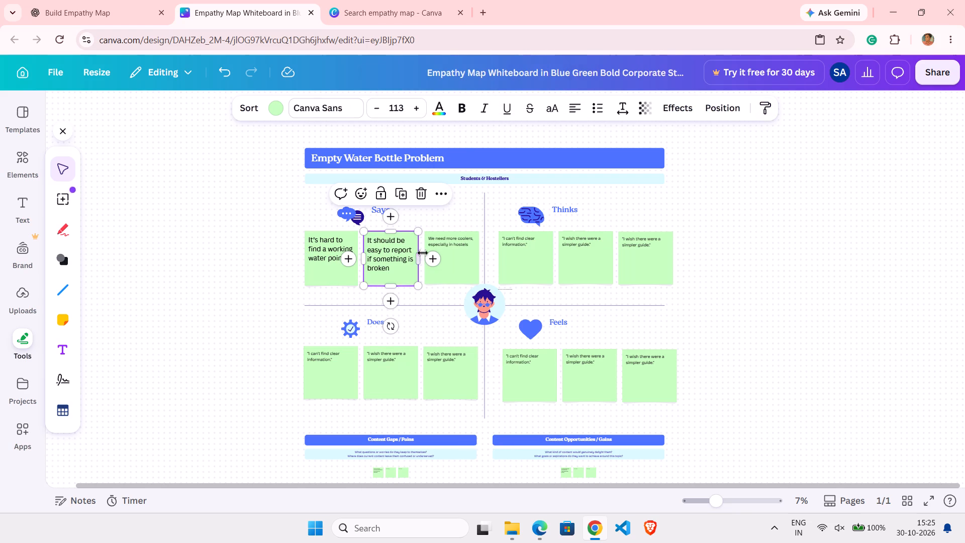
Copy the first Says note's style onto the third Says note and all the Thinks, Feels and Does notes.
left_click(339, 233)
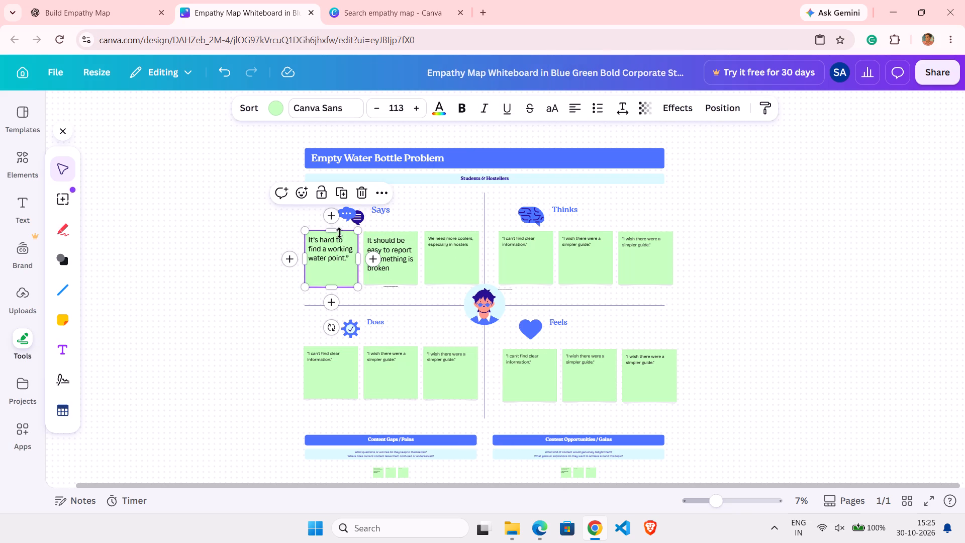
left_click(376, 193)
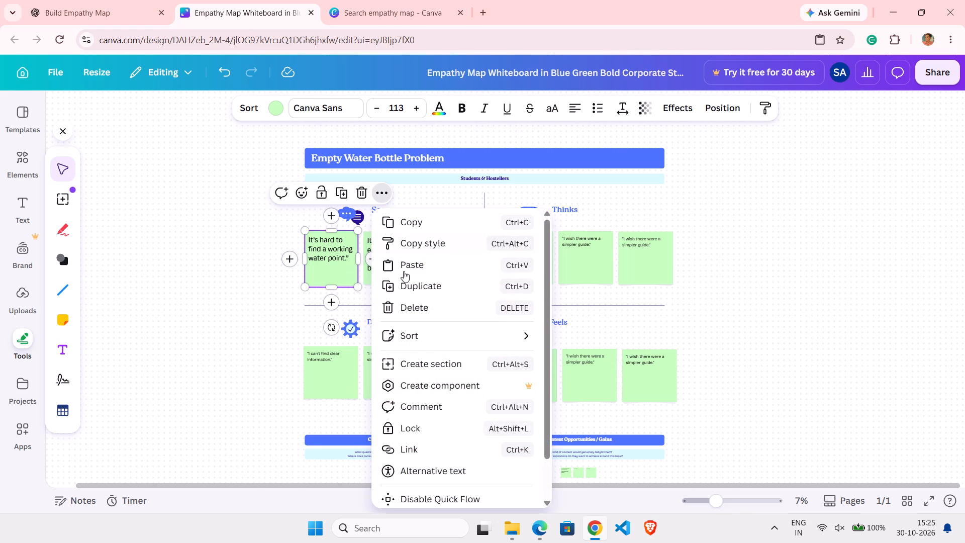
left_click(431, 243)
left_click(448, 249, "shift")
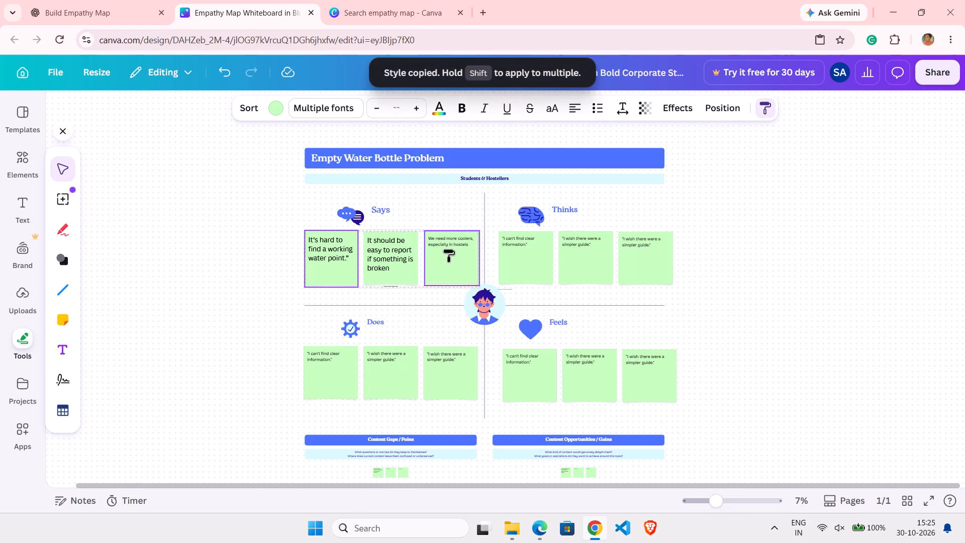
left_click(511, 251, "shift")
left_click(576, 254, "shift")
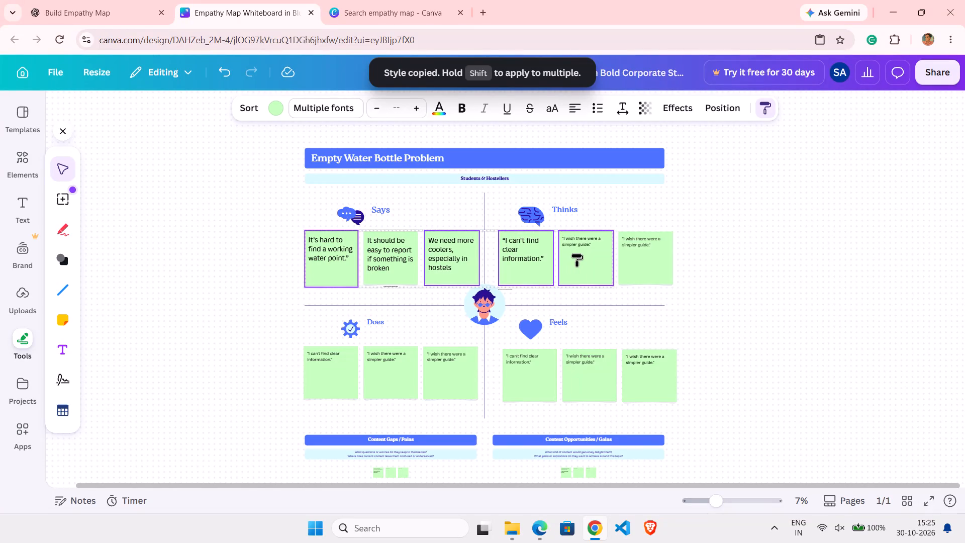
left_click(642, 265, "shift")
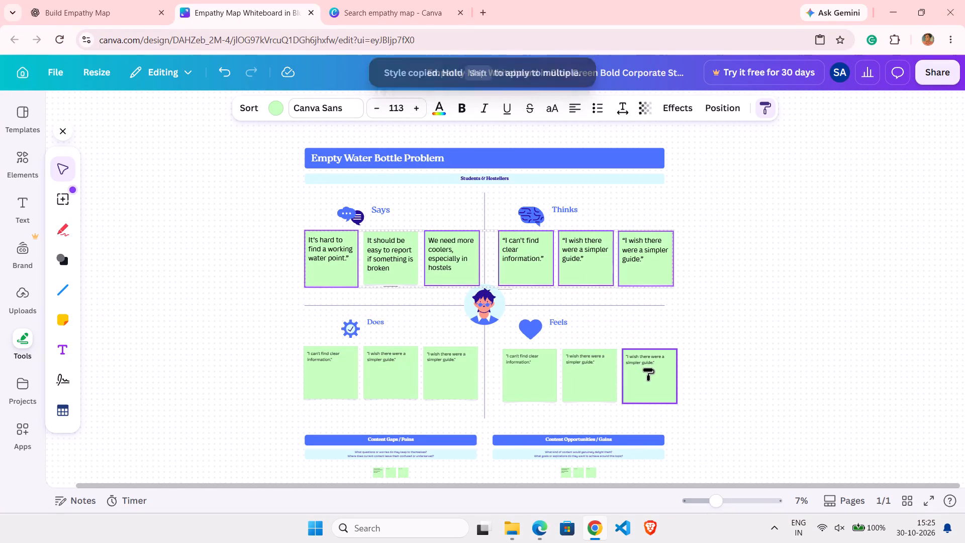
left_click(648, 368, "shift")
left_click(594, 378, "shift")
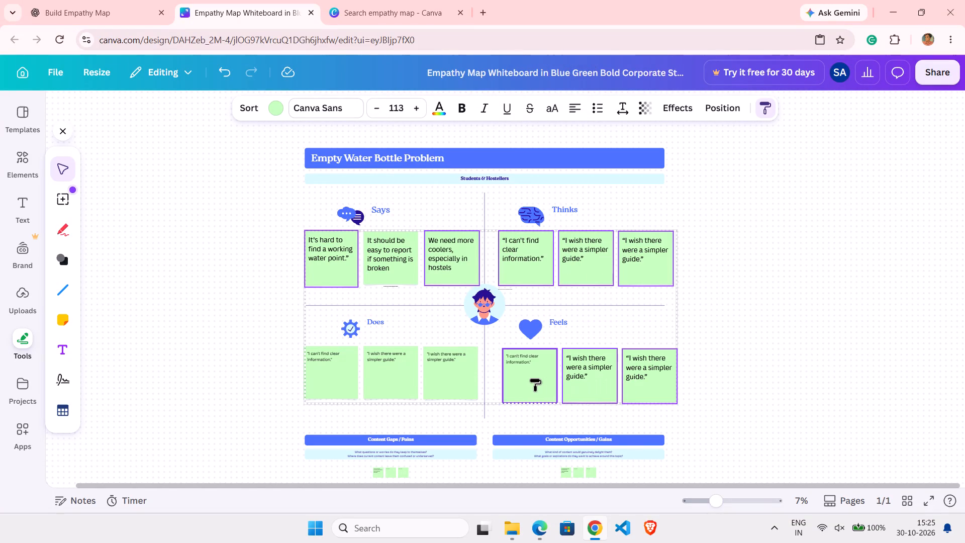
left_click(535, 379, "shift")
left_click(449, 374, "shift")
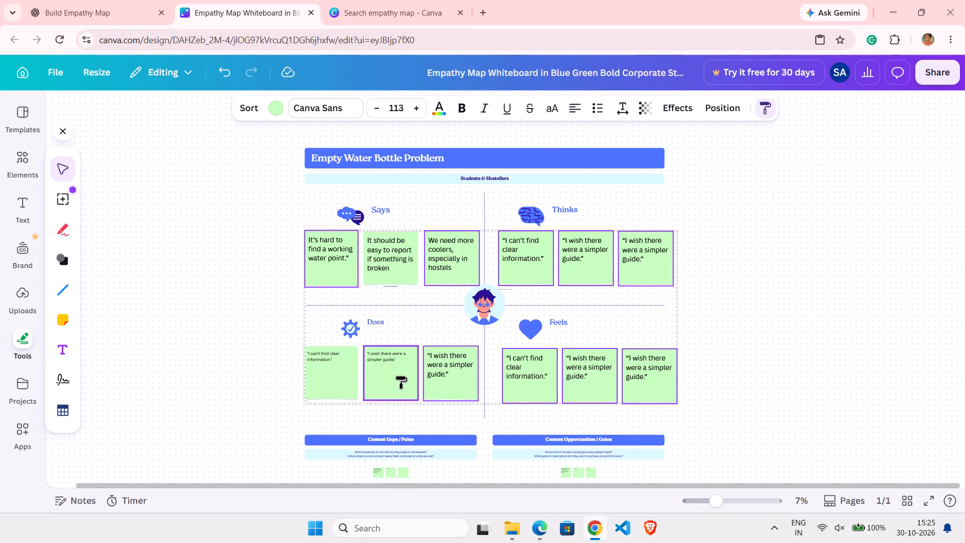
left_click(401, 376, "shift")
left_click(328, 375, "shift")
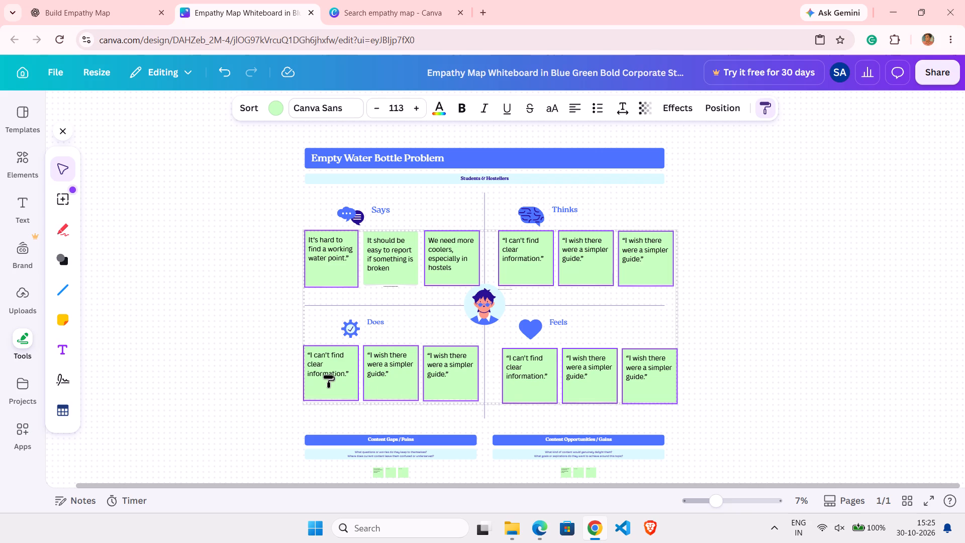
left_click(253, 345)
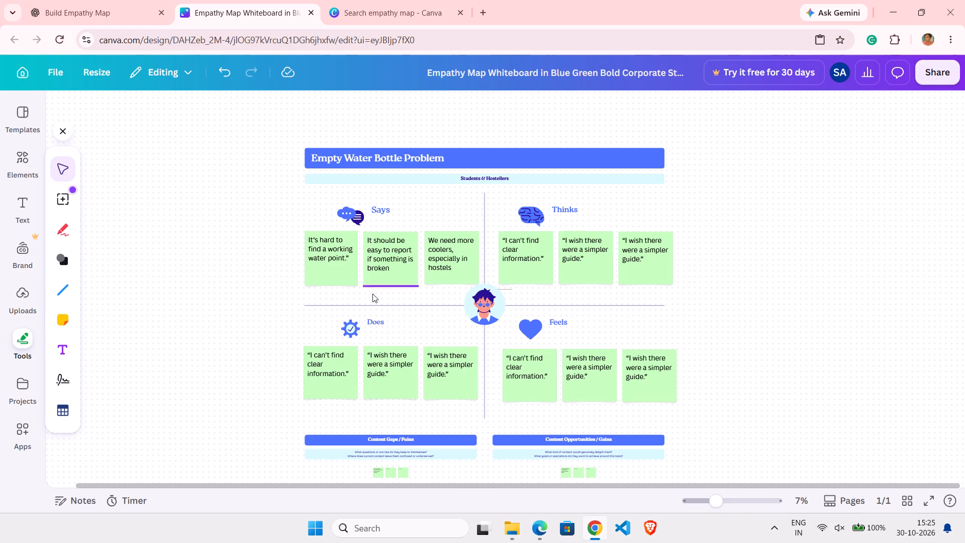
left_click(387, 286)
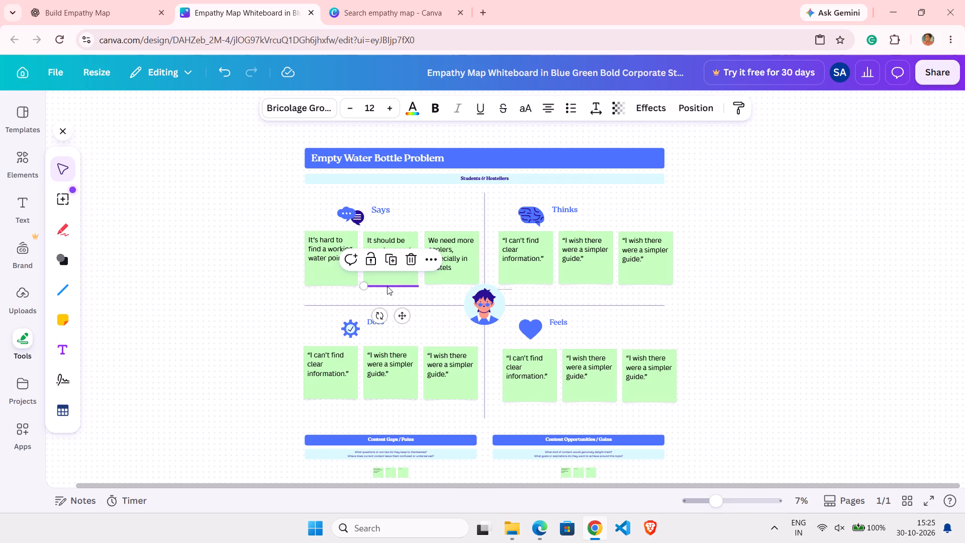
left_click(412, 265)
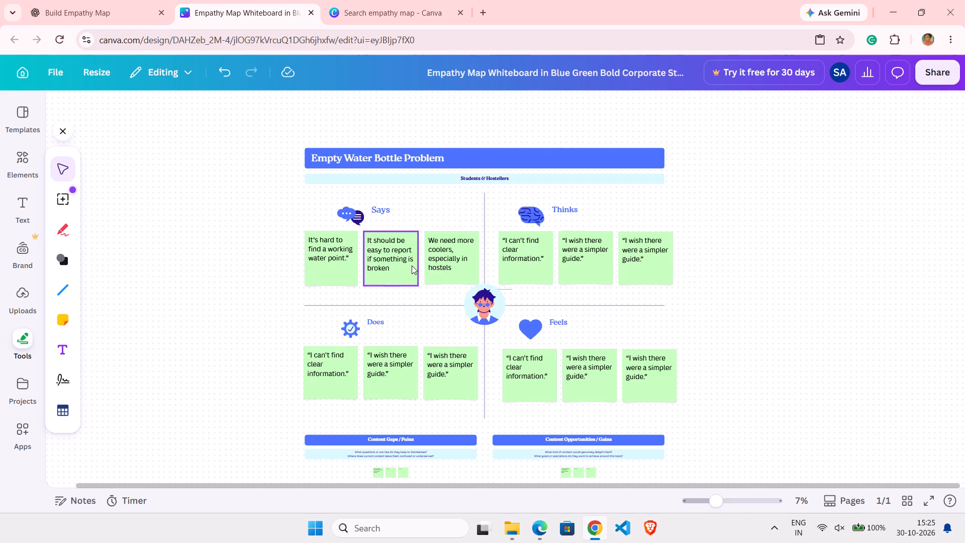
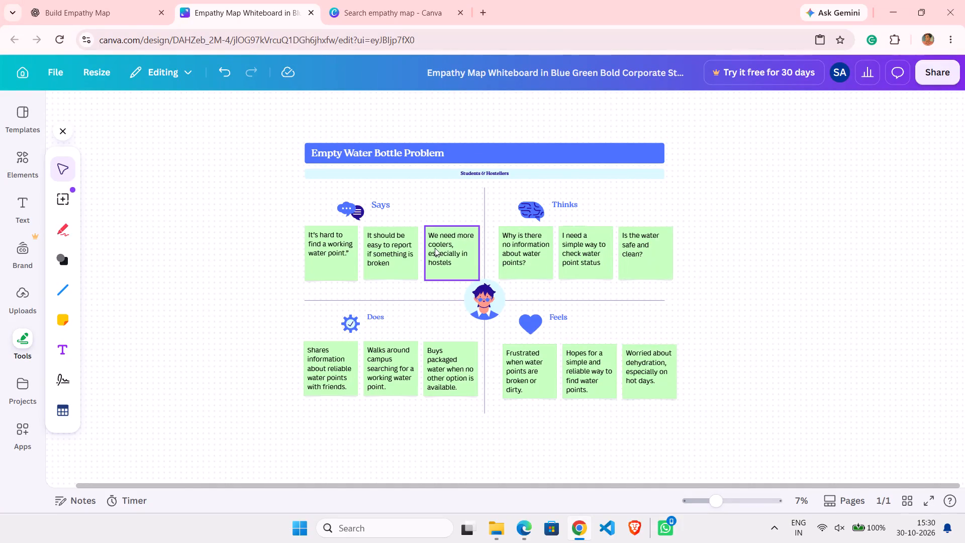
Remove the stray closing quotation mark from the end of the first Says note's text.
double_click(346, 252)
left_click(349, 252)
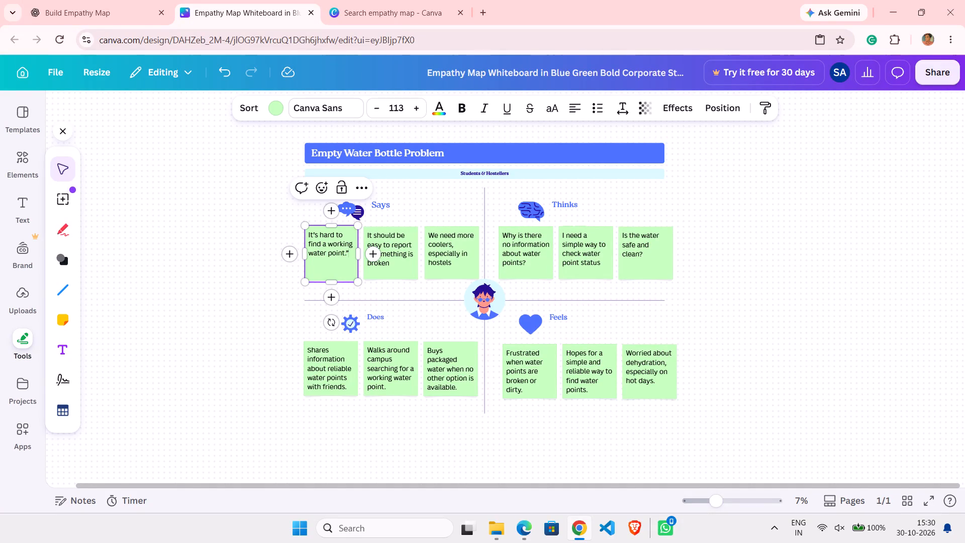
key("BackSpace")
left_click(782, 335)
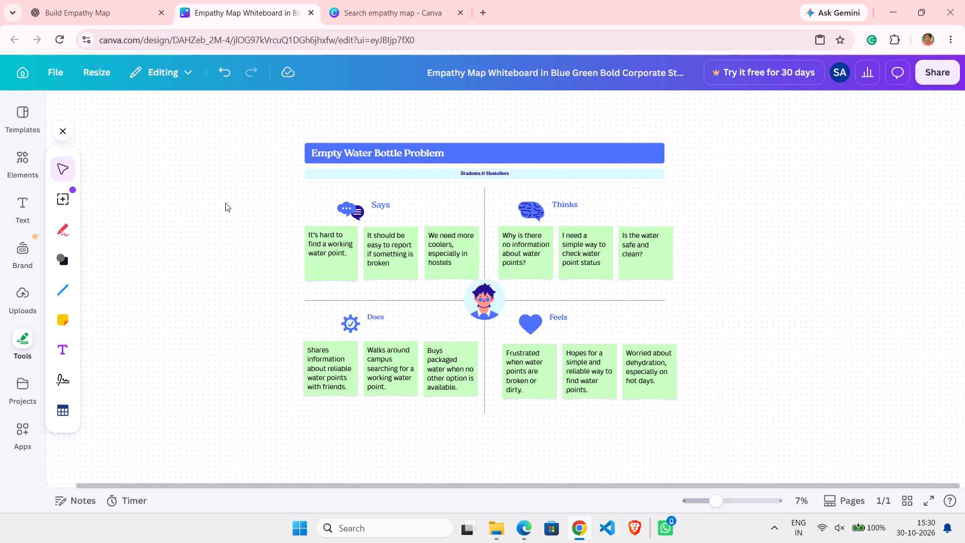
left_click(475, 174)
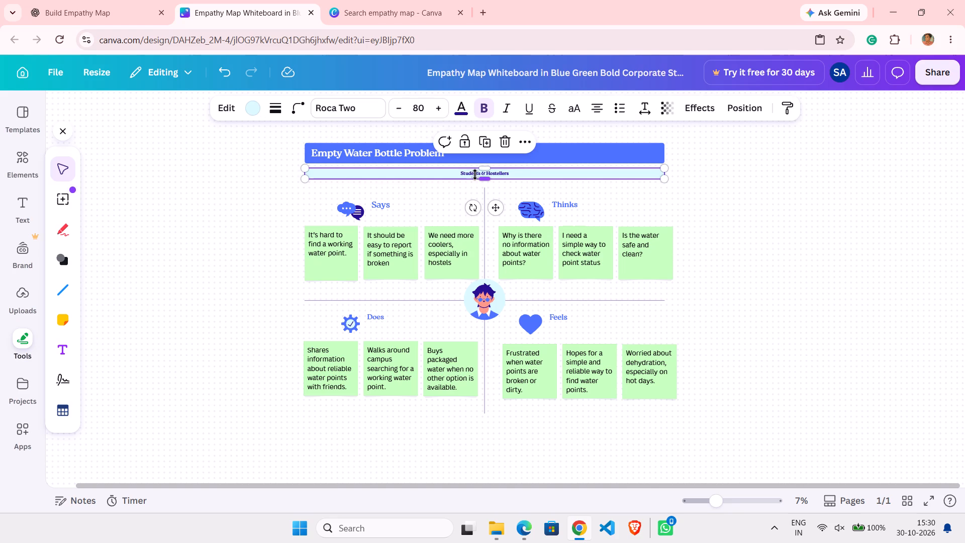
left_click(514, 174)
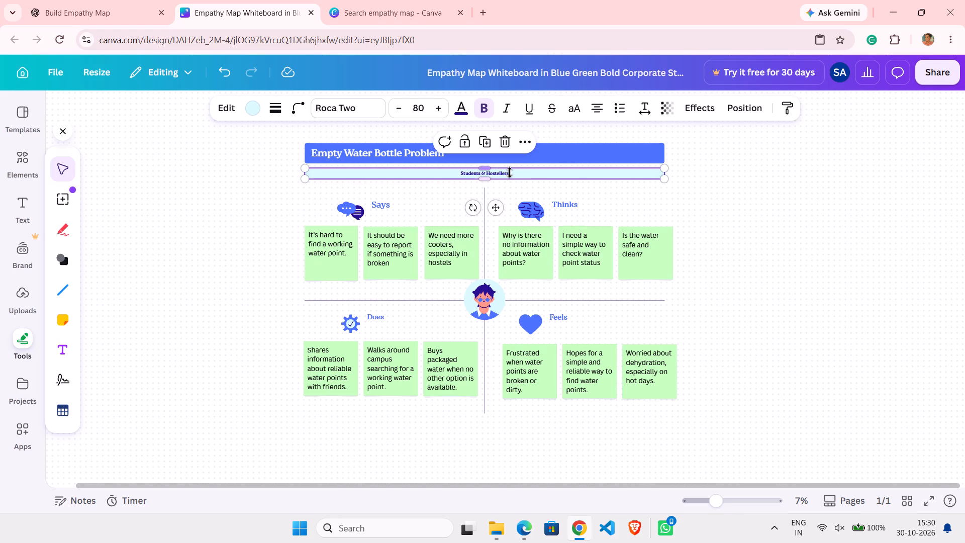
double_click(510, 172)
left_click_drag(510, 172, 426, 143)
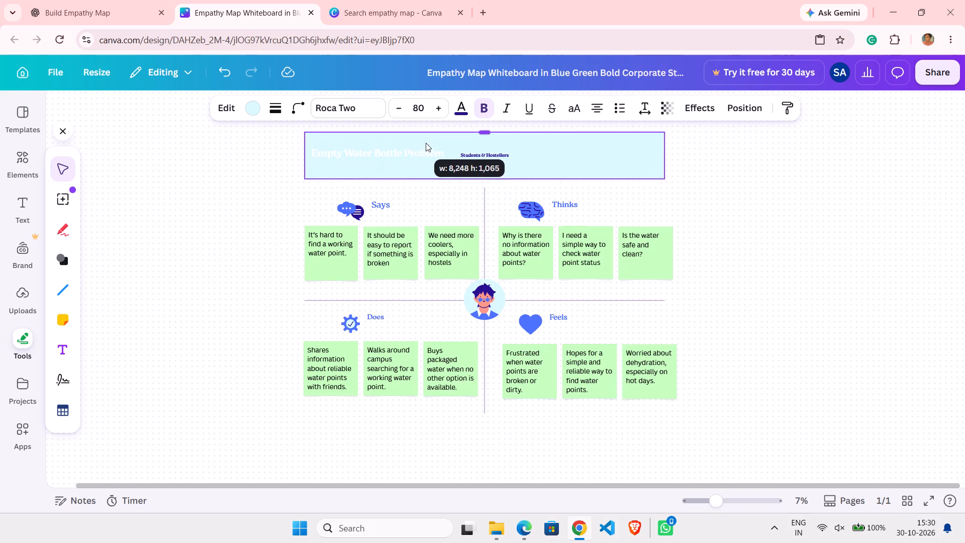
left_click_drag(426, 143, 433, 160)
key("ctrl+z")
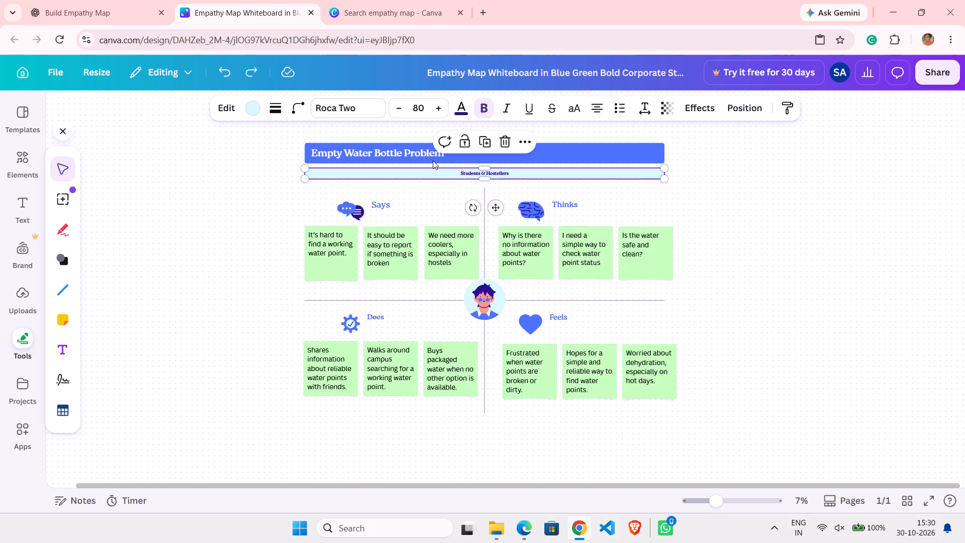
Increase the font size of the Students & Hostellers subtitle to 108.
left_click(435, 102)
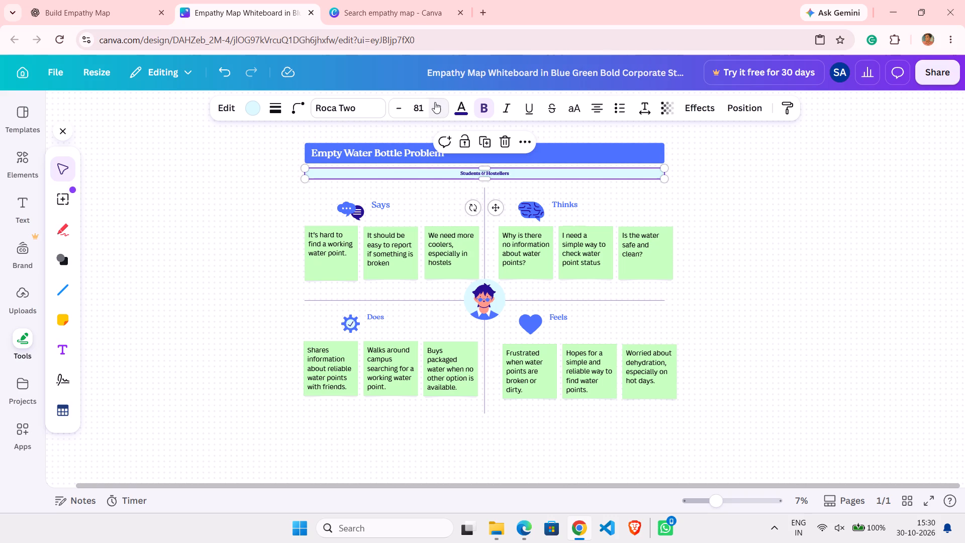
triple_click(435, 102)
triple_click(435, 102)
triple_click(435, 102)
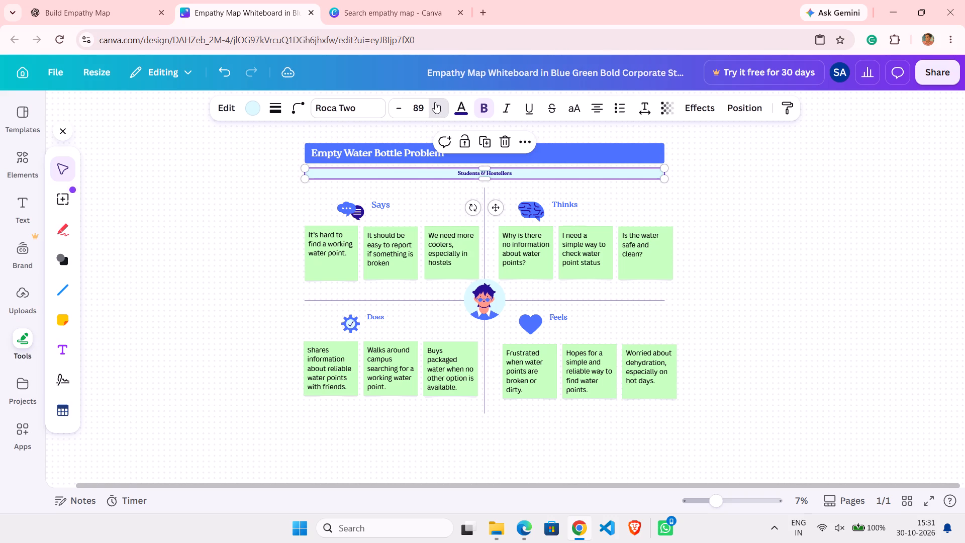
triple_click(435, 102)
triple_click(435, 102)
triple_click(435, 102)
triple_click(435, 102)
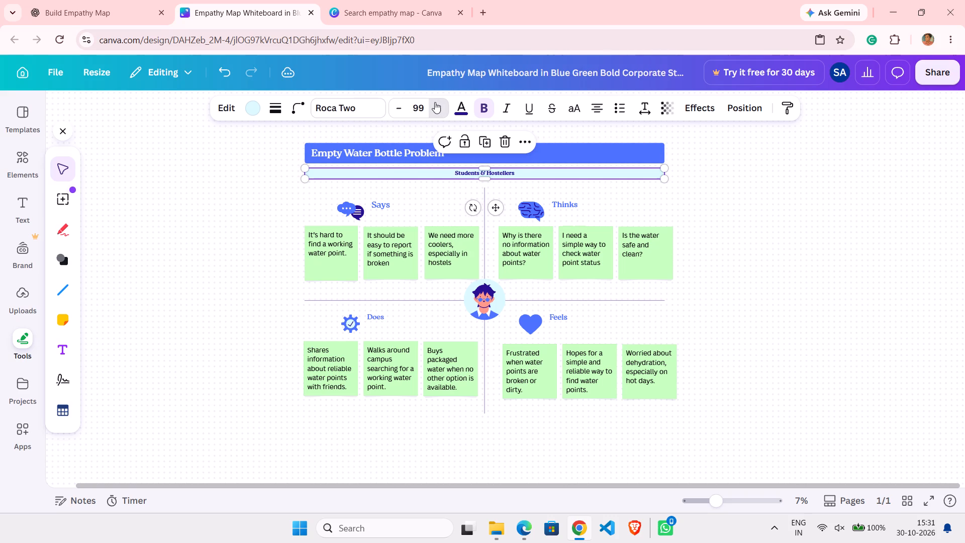
triple_click(435, 102)
triple_click(435, 102)
double_click(435, 102)
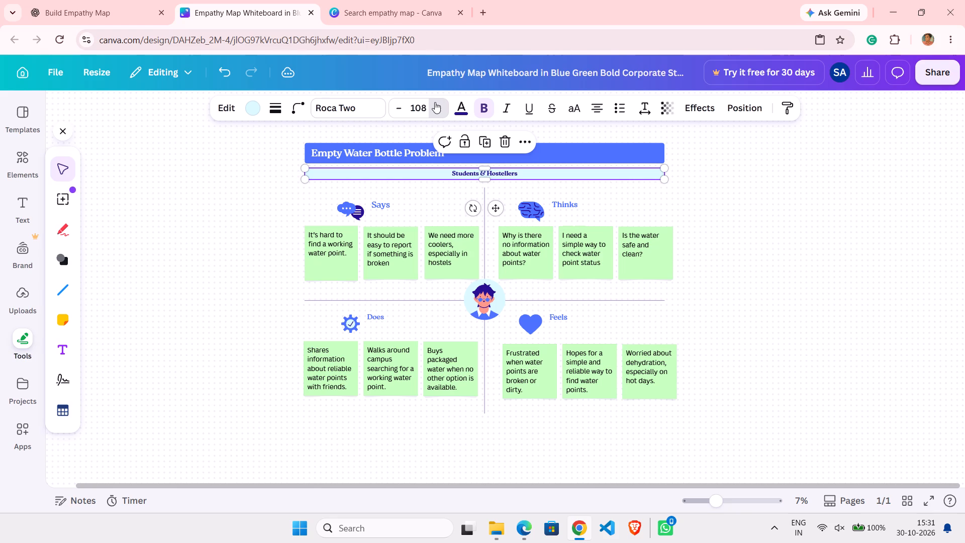
left_click(143, 290)
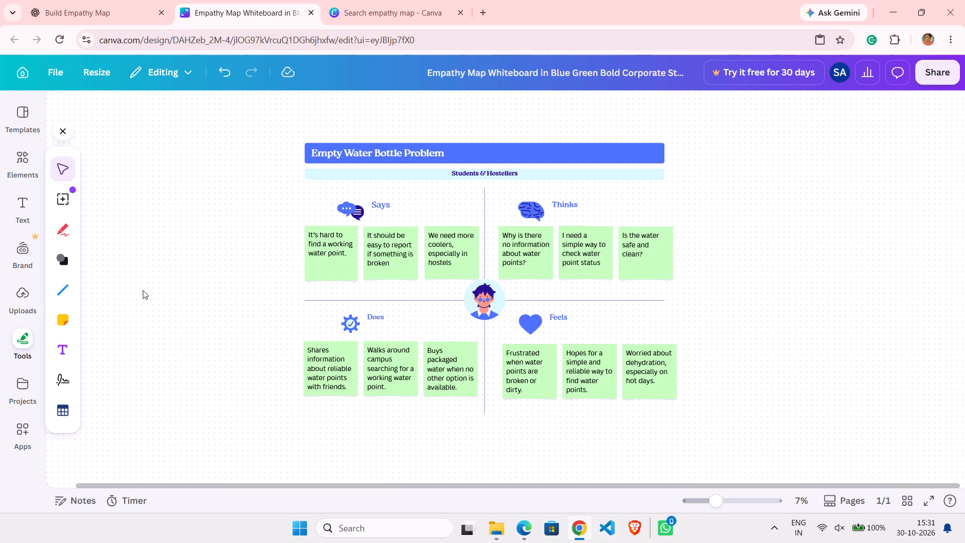
Search the web in a new tab for "stakeholder map in design thinking" and preview the internal/external stakeholders diagram.
left_click(480, 0)
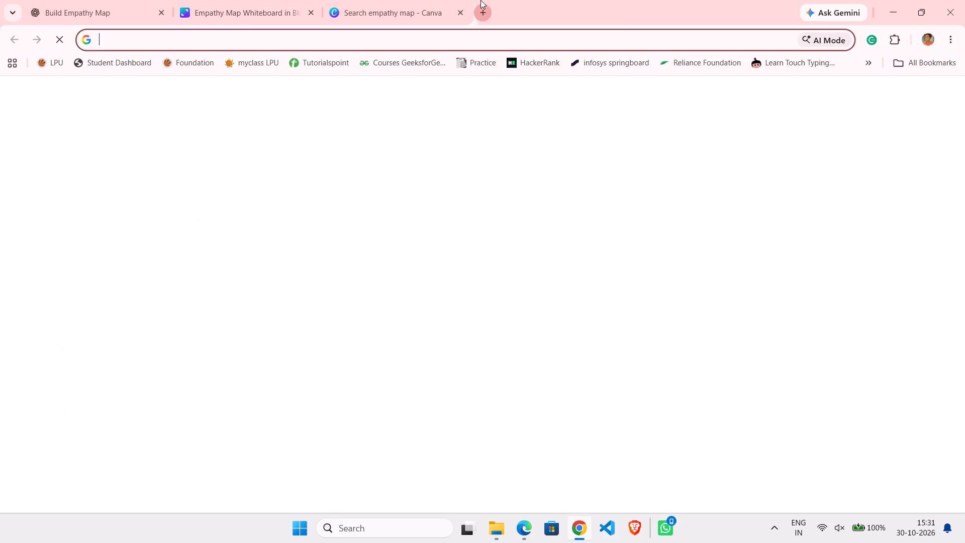
type("stakeholder ma")
type("p in design")
key("space")
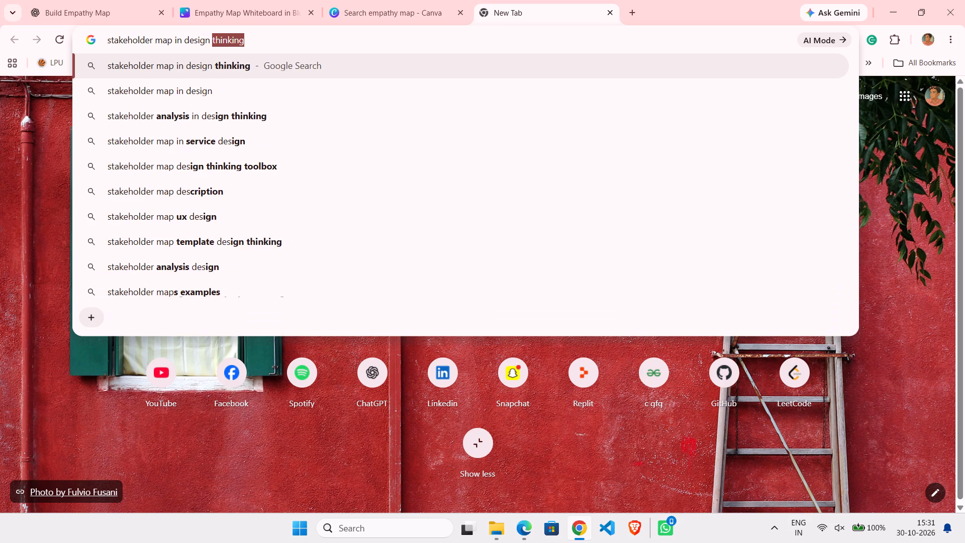
key("Return")
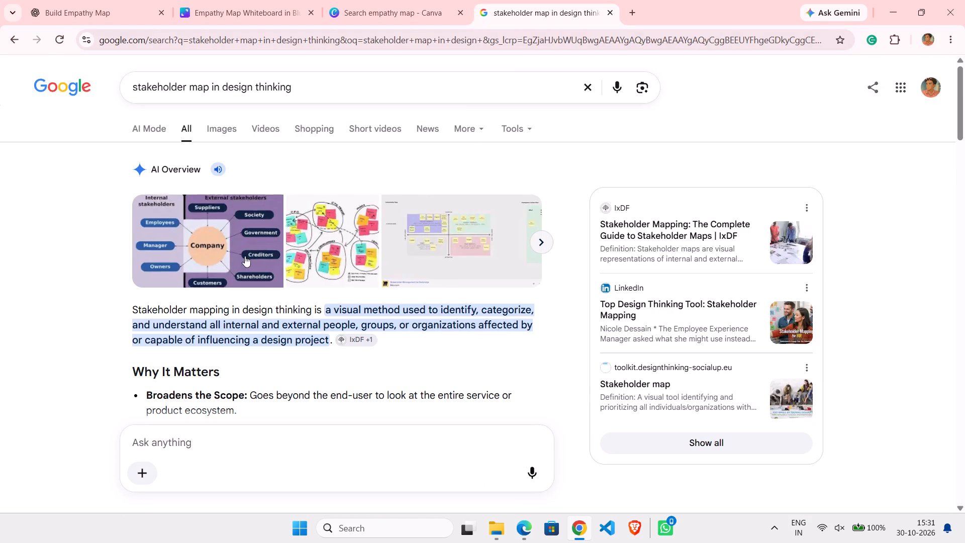
left_click(232, 253)
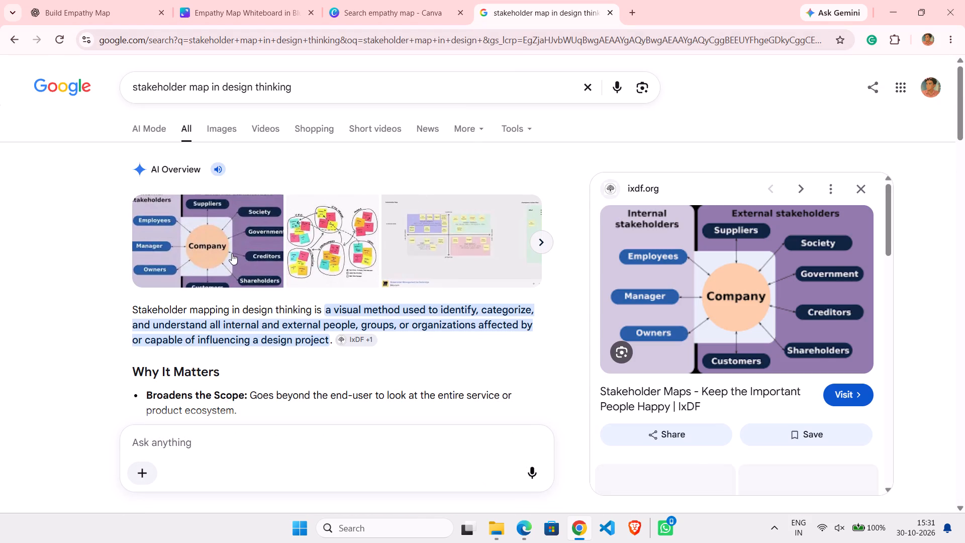
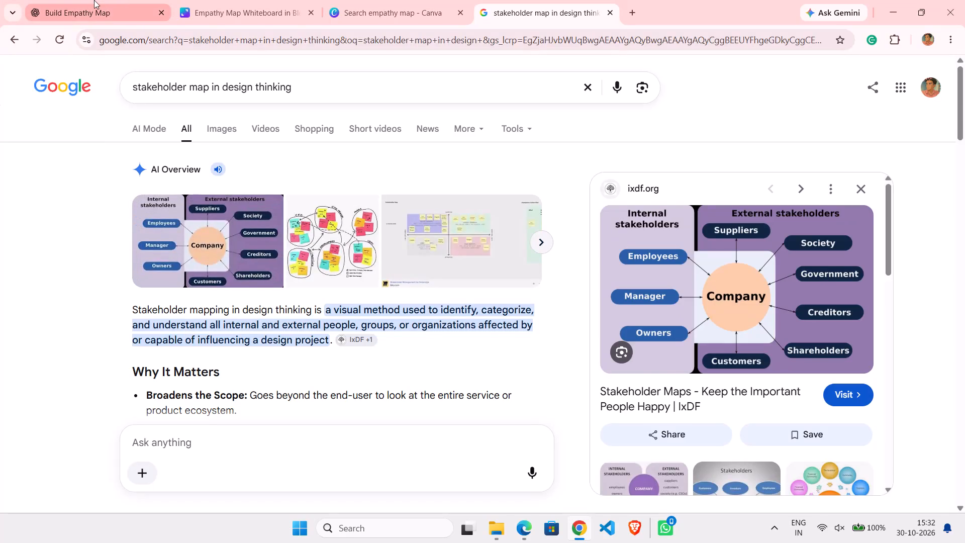
Switch from the stakeholder map search results back to the Empathy Map whiteboard in Canva.
left_click(177, 0)
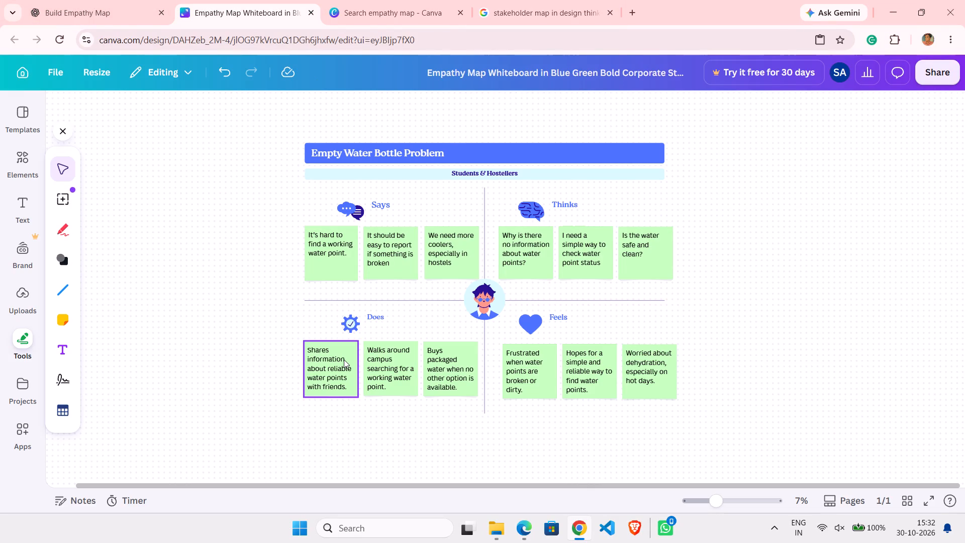
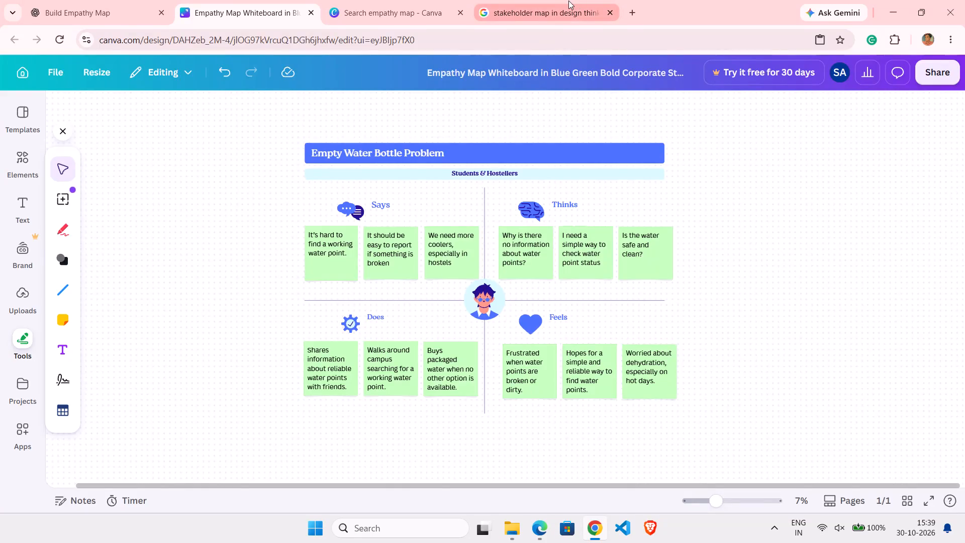
Switch from the Empathy Map whiteboard back to the "stakeholder map in design thinking" search results.
left_click(568, 1)
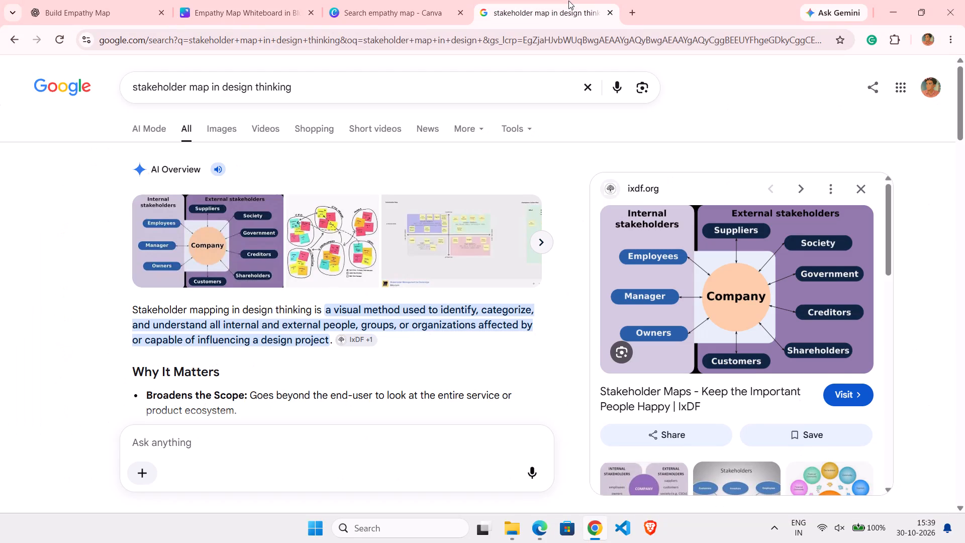
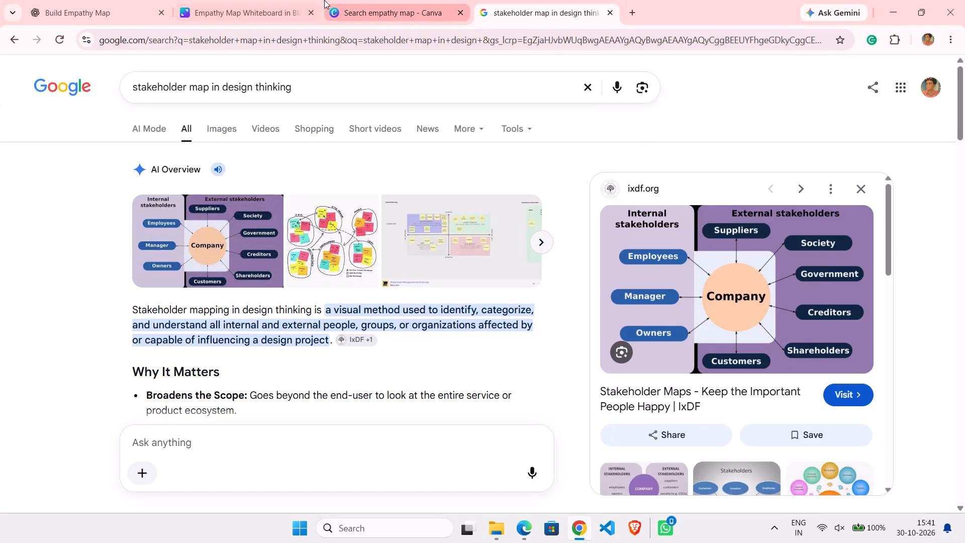
Check the DOES list in the ChatGPT conversation and return to the Empathy Map whiteboard in Canva.
left_click(228, 0)
left_click(102, 0)
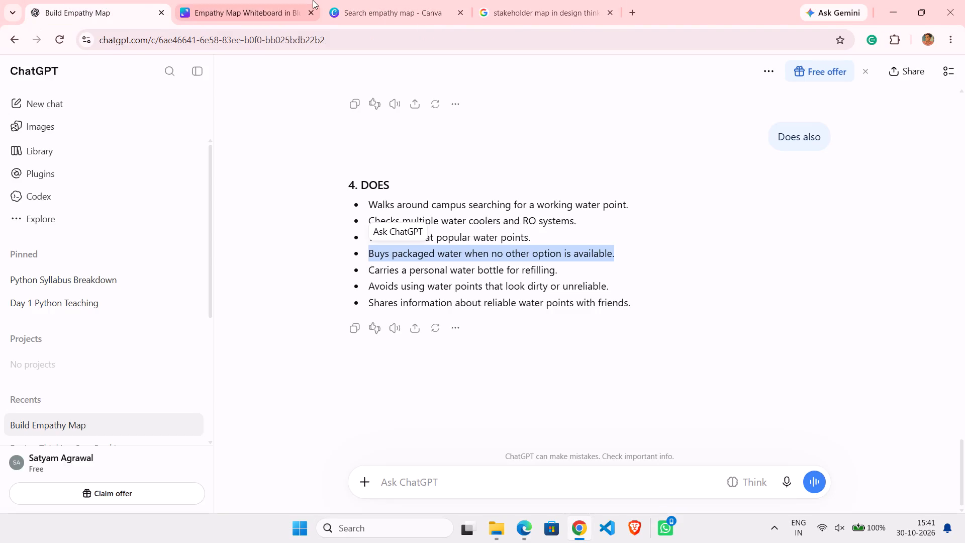
left_click(313, 0)
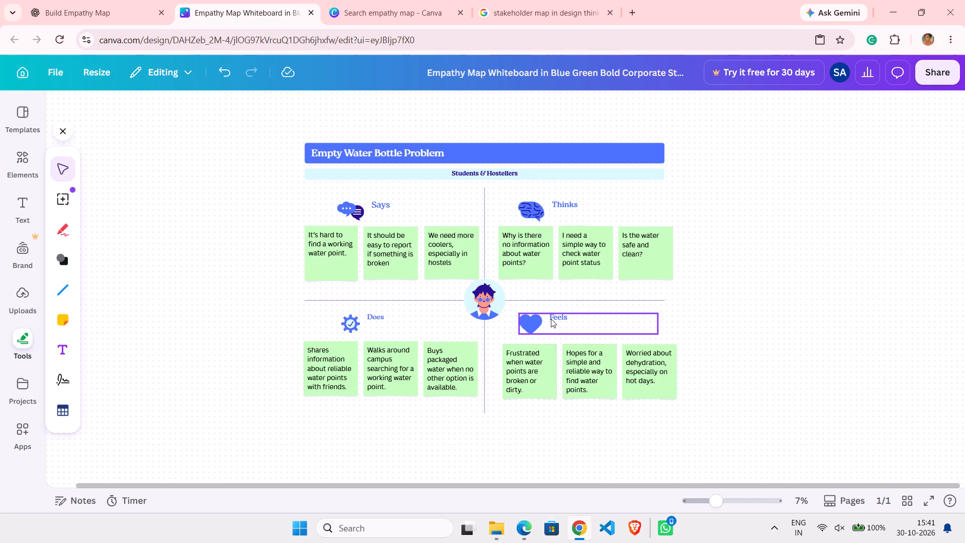
Review the empathy map's quadrants, selecting the Does heading and the Says heading group.
left_click(396, 324)
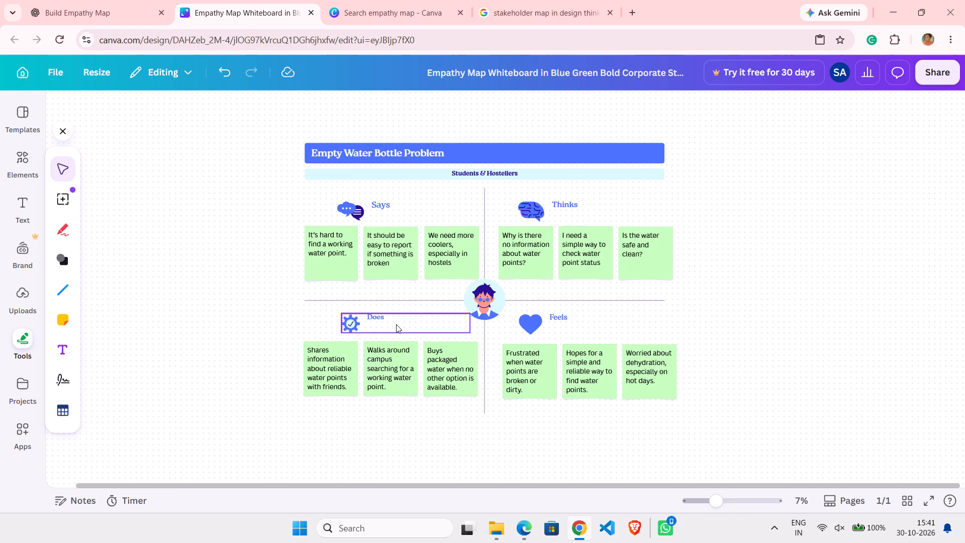
left_click(394, 212)
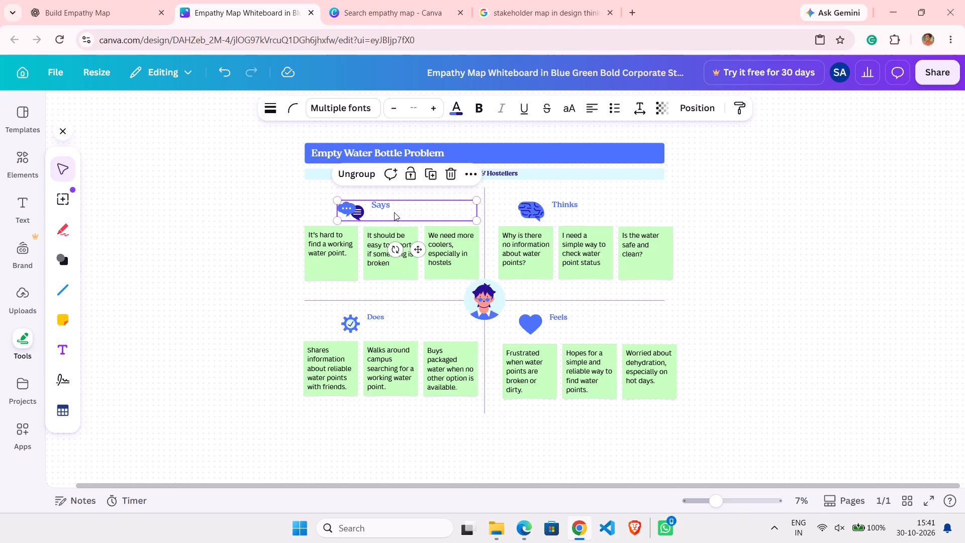
Copy the style of the Says heading group and apply it to the Thinks, Does and Feels heading groups.
left_click(470, 171)
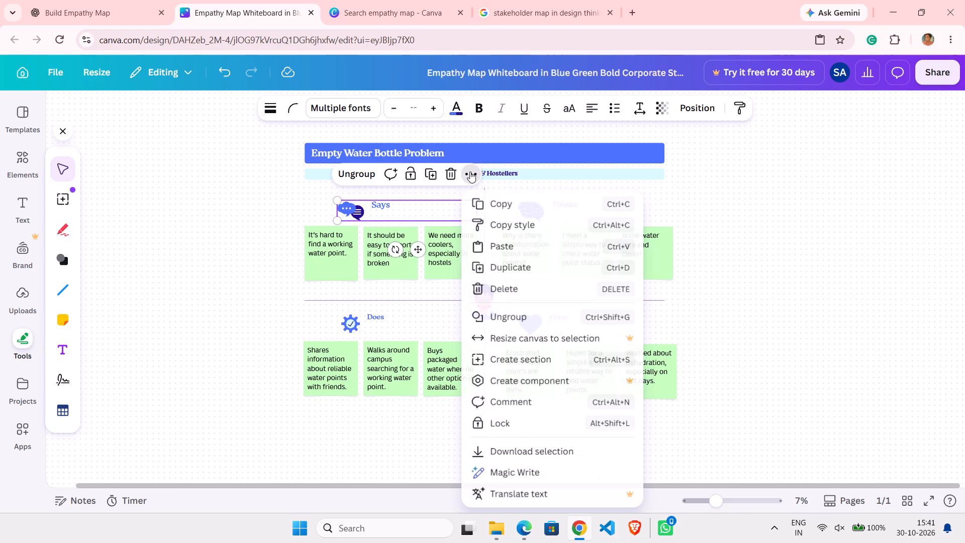
left_click(489, 226)
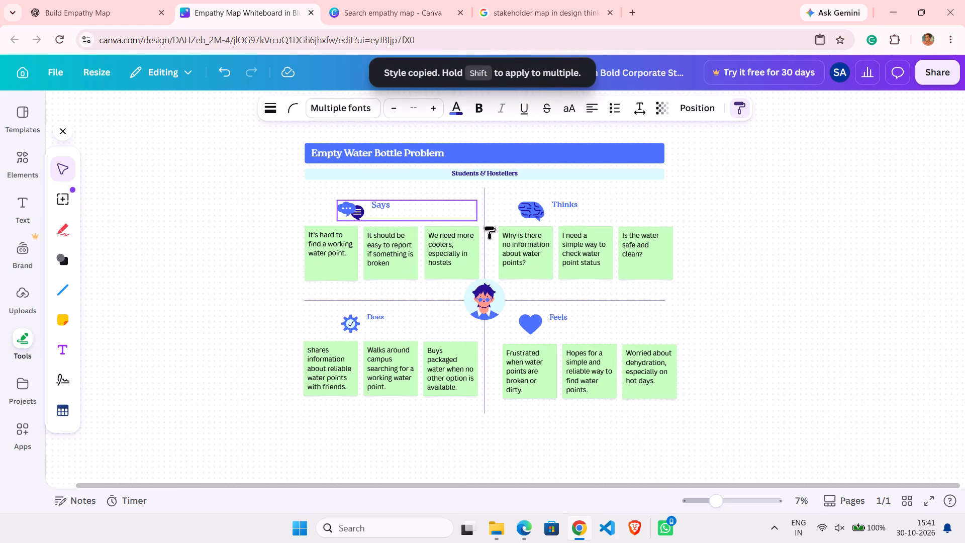
left_click(551, 214, "shift")
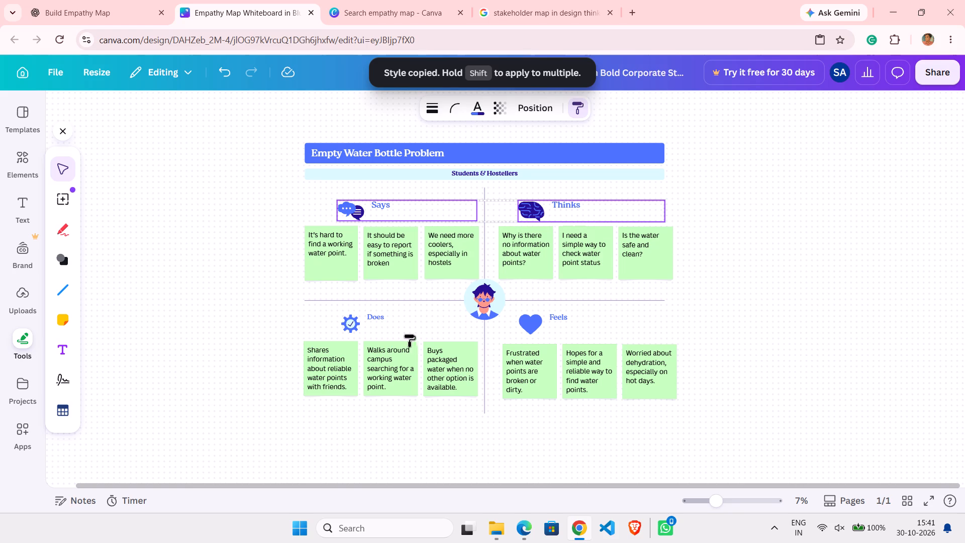
left_click(411, 324, "shift")
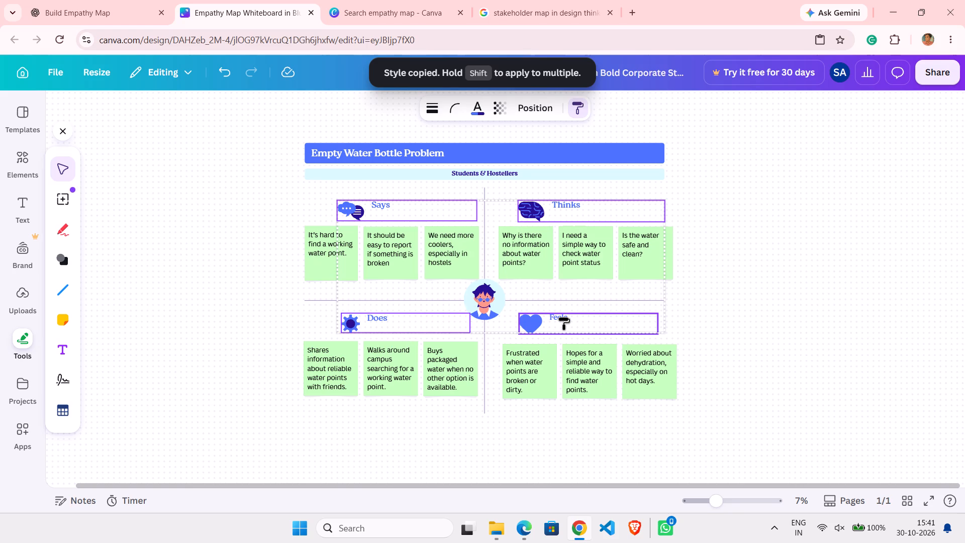
left_click(563, 317, "shift")
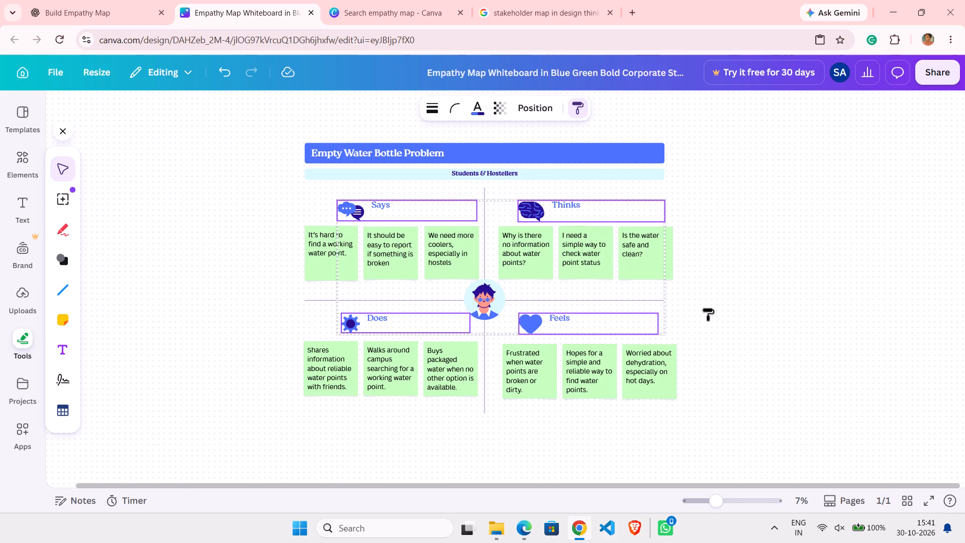
key("Escape")
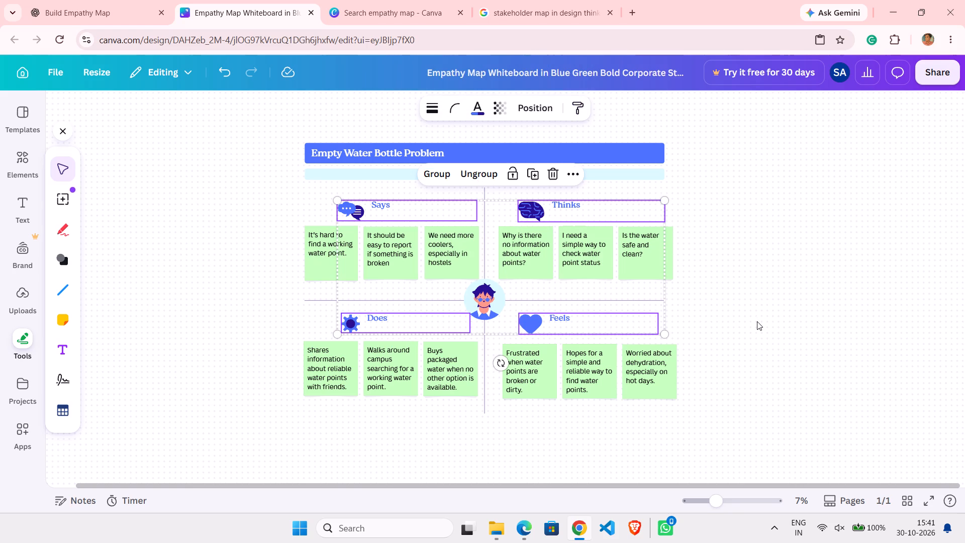
left_click(757, 321)
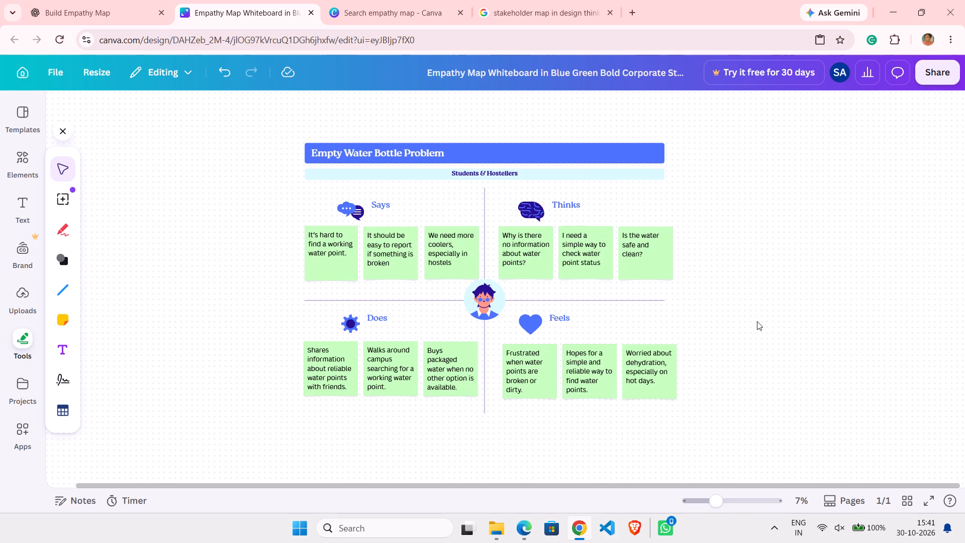
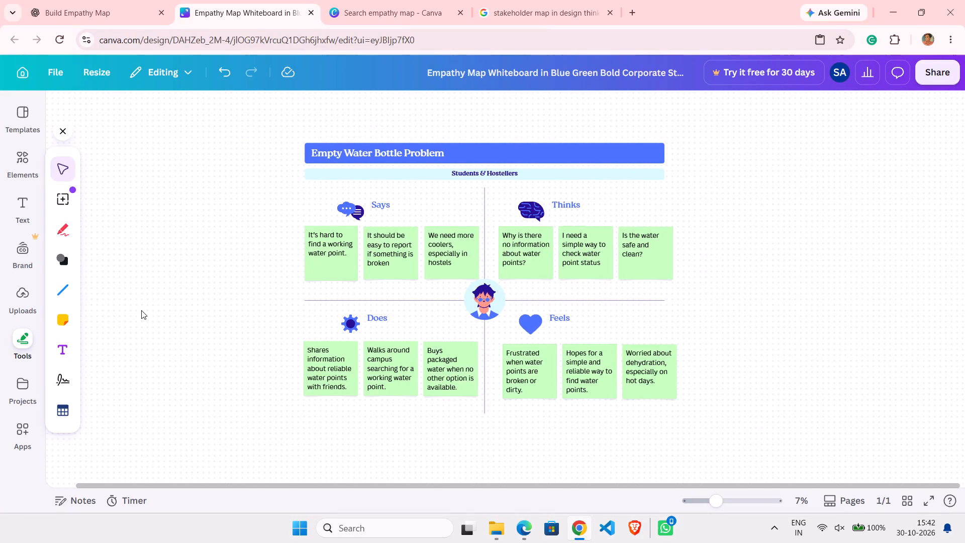
Capture a rectangular screen snip of the whole empathy map, from the title bar down to the Does and Feels notes.
key("shift+super+s")
left_click_drag(264, 106, 663, 411)
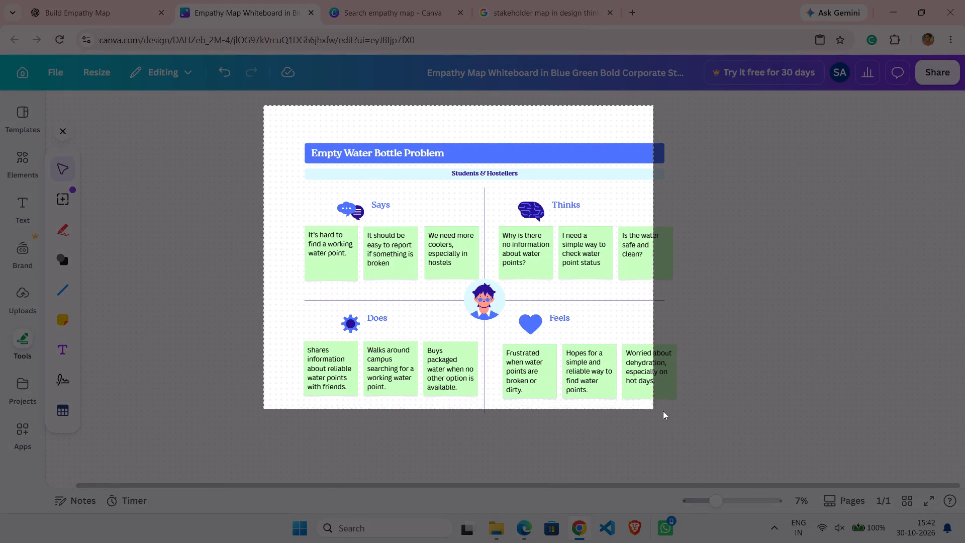
left_click_drag(663, 411, 711, 441)
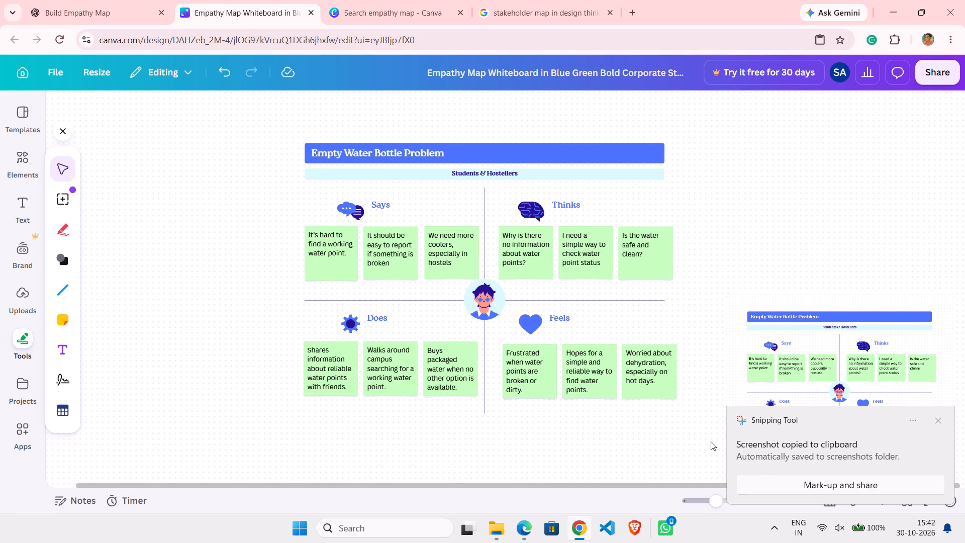